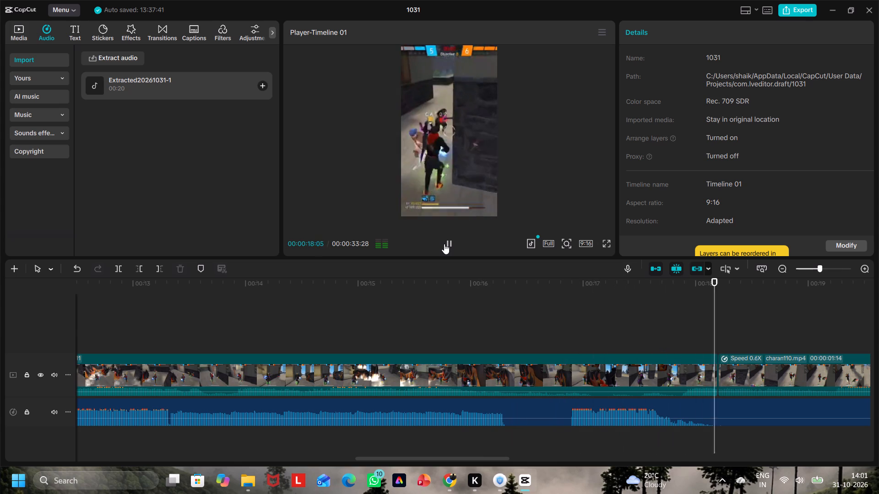
Trim off the part of the extracted audio clip after about 00:00:16:08, where its sound drops out.
click(507, 313)
click(507, 313)
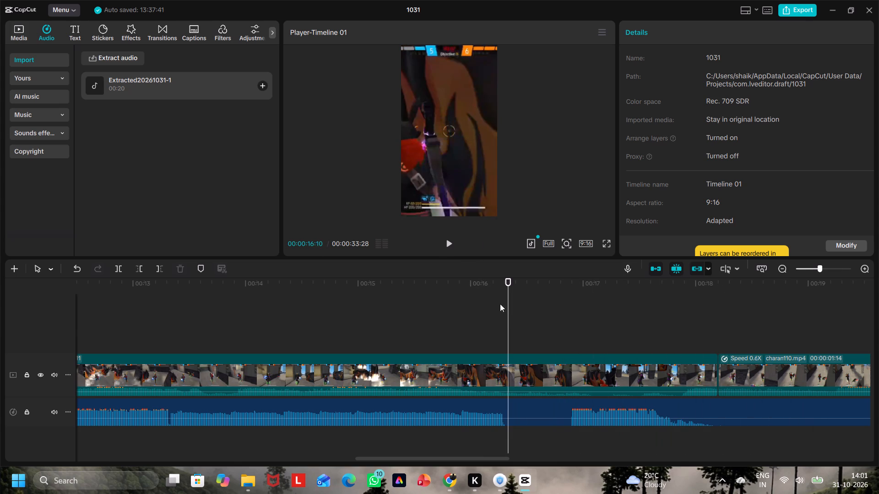
click(451, 249)
click(451, 249)
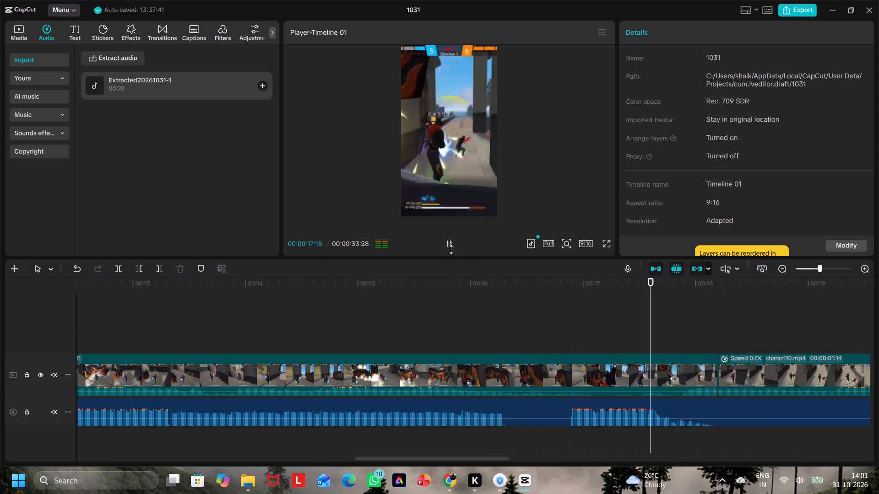
click(548, 329)
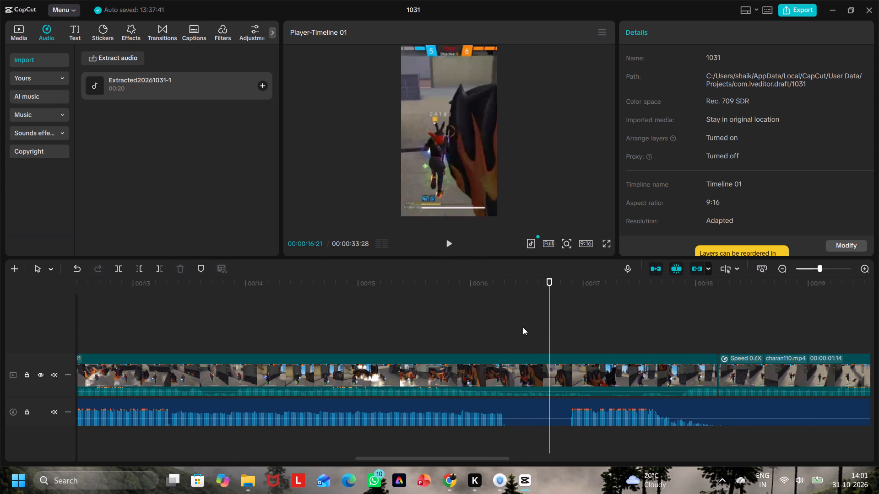
click(501, 327)
click(542, 405)
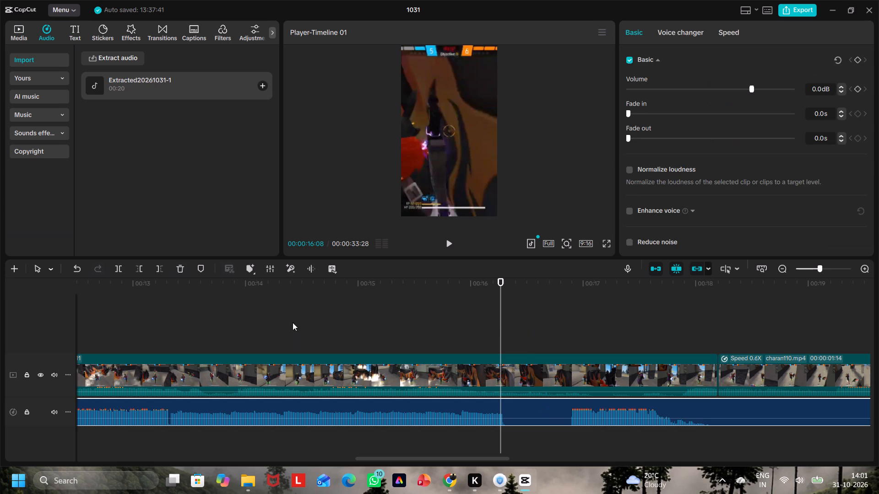
click(158, 270)
Play back the timeline from the start and again from about 11 seconds to check the music against the video clips.
click(285, 301)
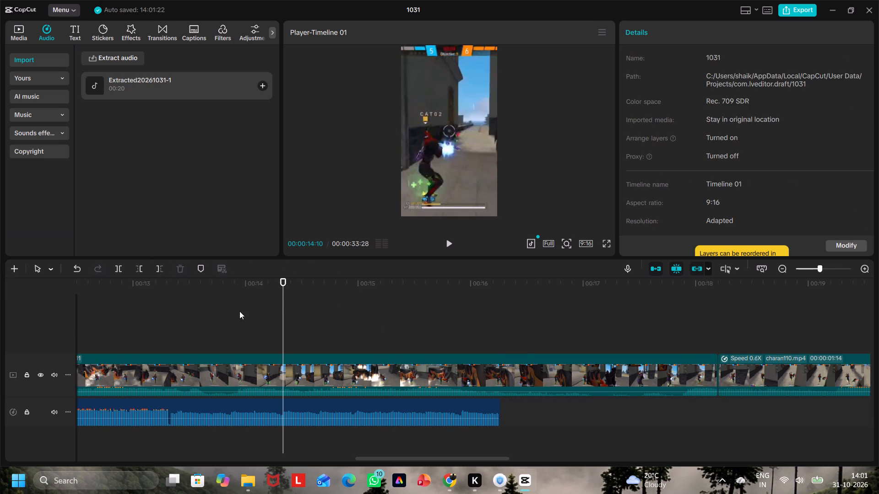
scroll(283, 296, right, 8)
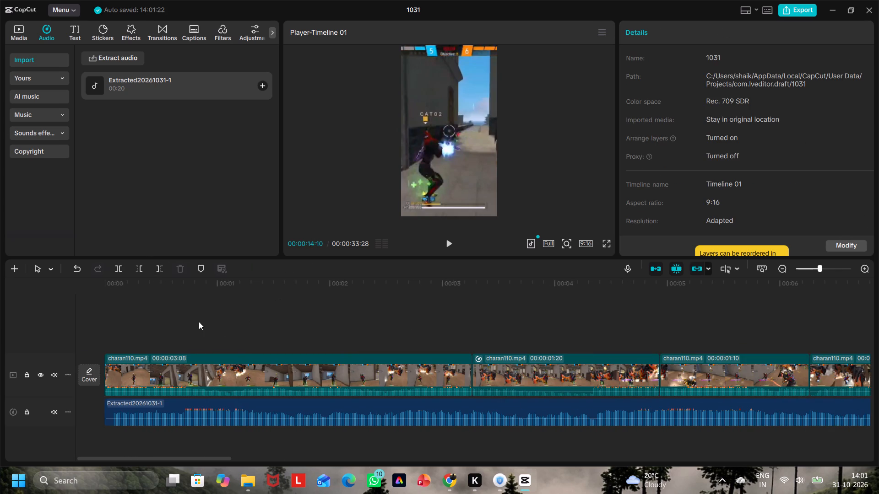
click(199, 322)
click(447, 243)
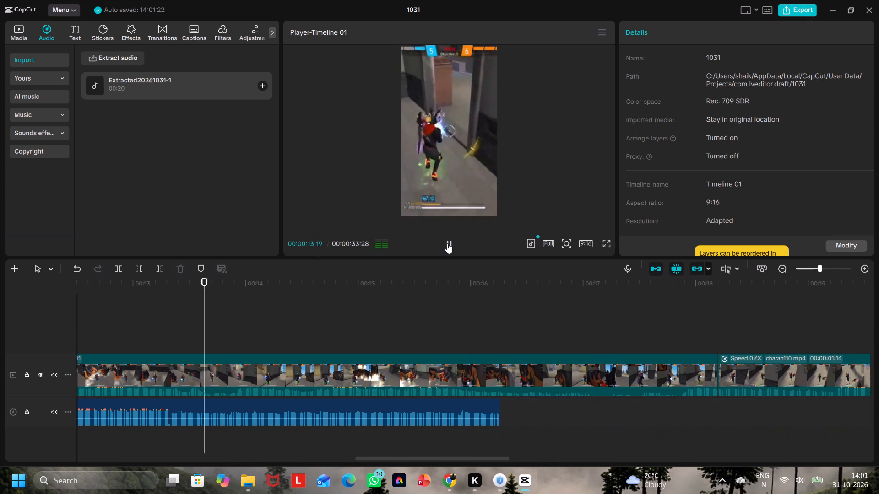
click(451, 334)
drag(451, 332, 92, 332)
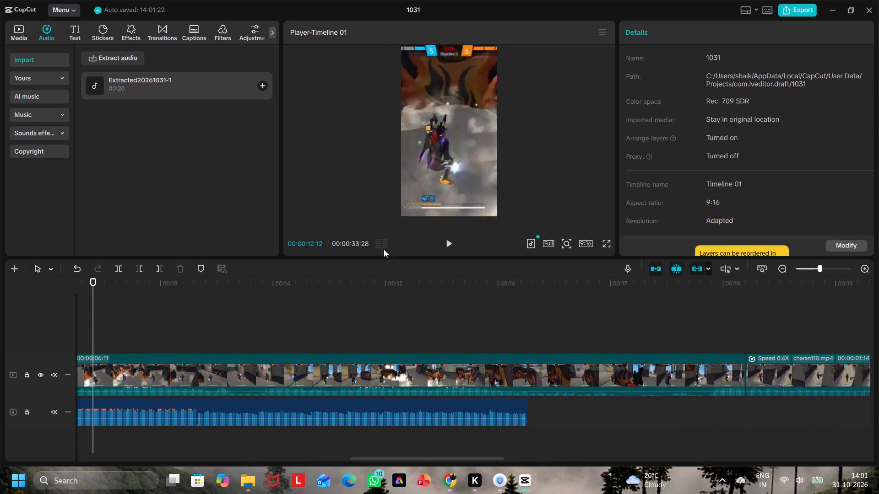
click(447, 241)
scroll(447, 241, right, 1)
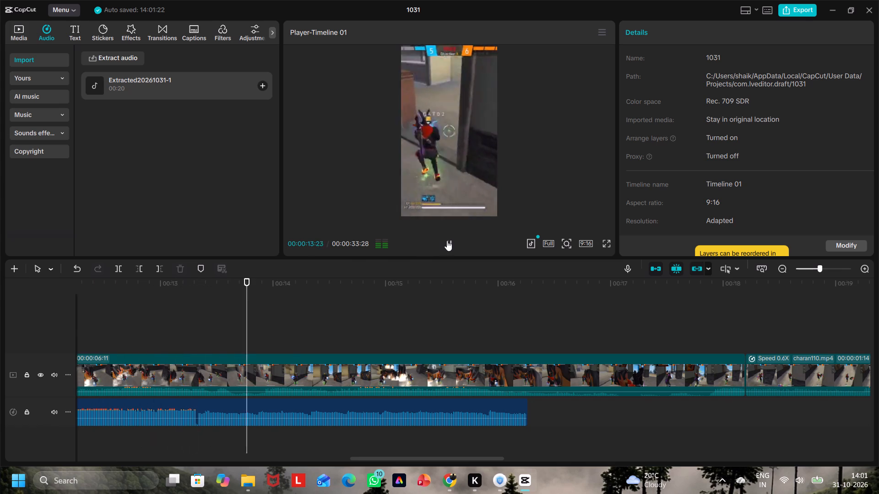
scroll(447, 241, right, 1)
click(396, 328)
scroll(396, 325, right, 3)
scroll(395, 321, left, 1)
click(290, 324)
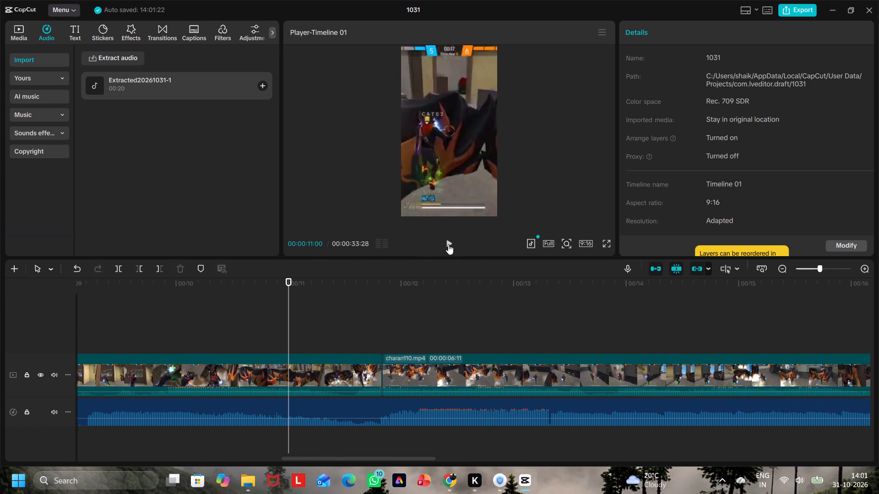
click(449, 244)
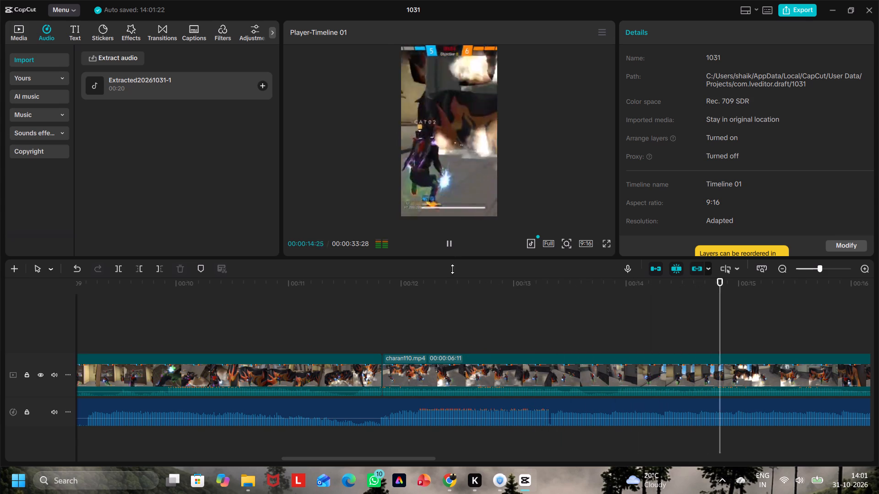
Split the extracted audio clip at 00:00:13:10, just after its loud passage ends.
drag(470, 300, 391, 312)
click(355, 312)
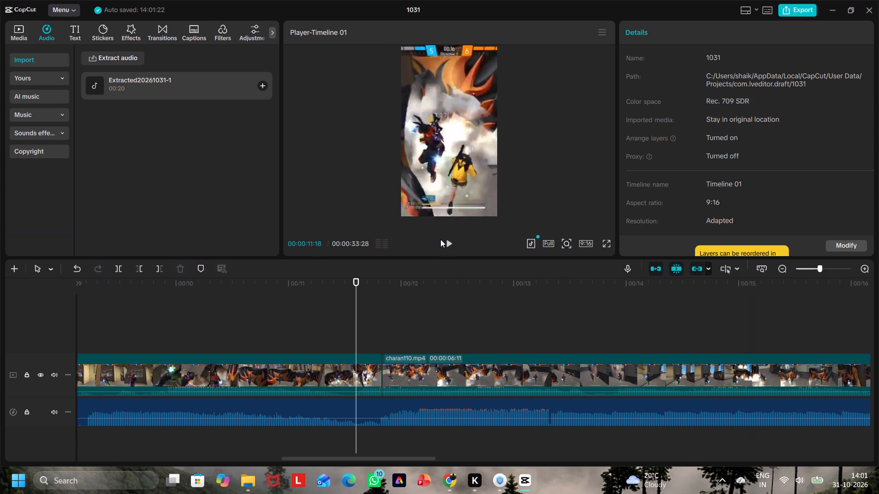
click(445, 241)
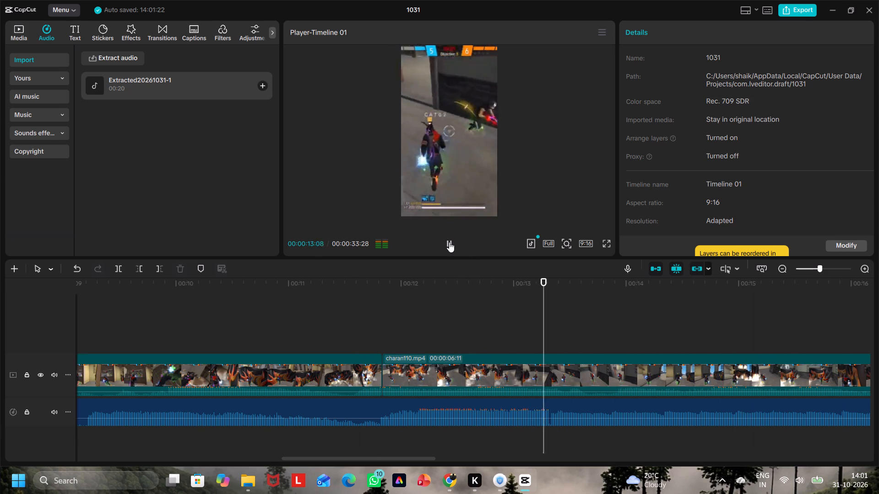
click(449, 242)
click(575, 331)
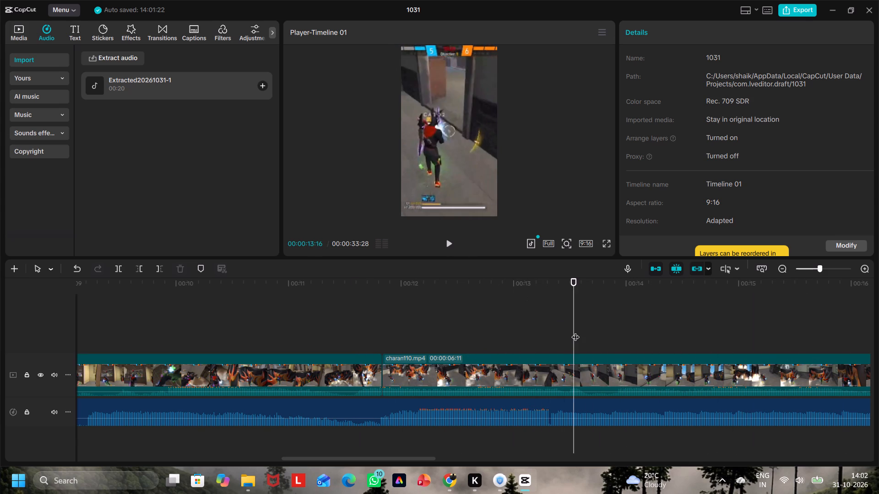
drag(575, 331, 541, 345)
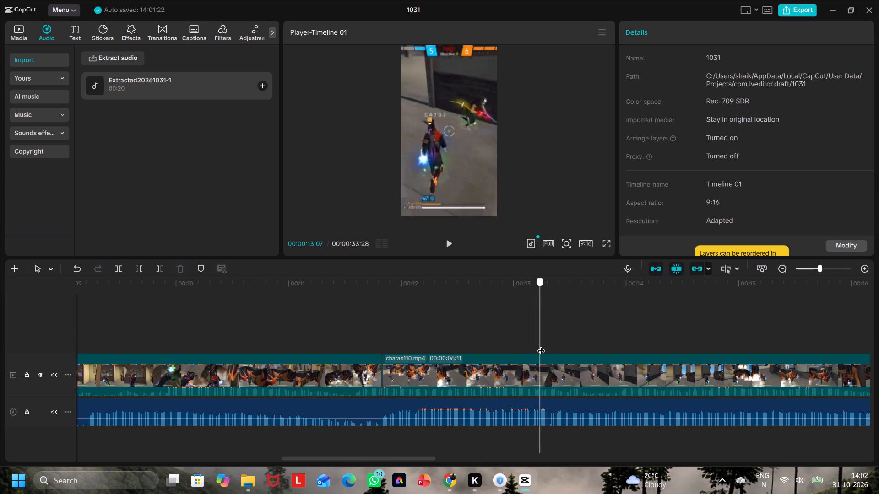
drag(541, 345, 549, 349)
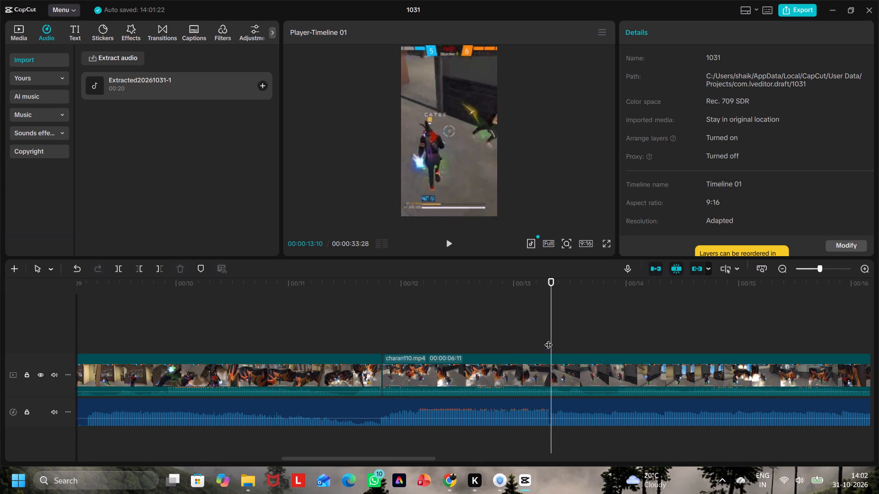
click(497, 408)
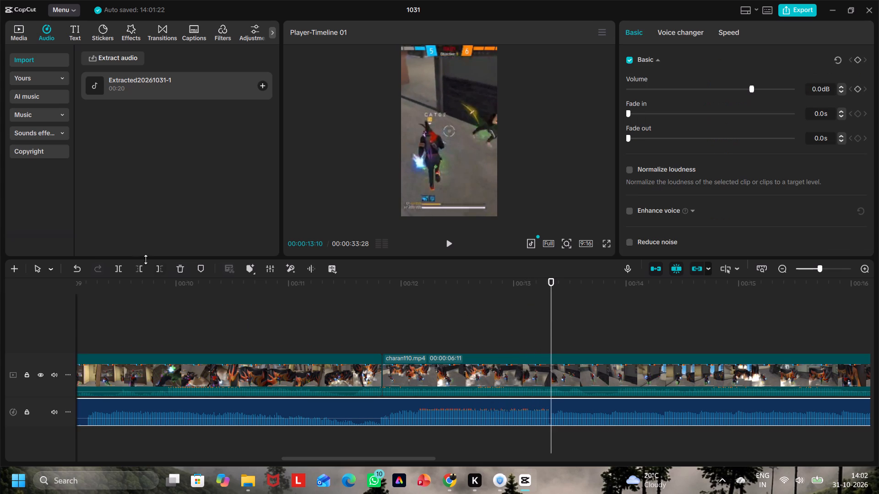
click(124, 269)
Move the split-off second audio segment along the audio track so it ends together with the last video clip.
scroll(330, 356, left, 2)
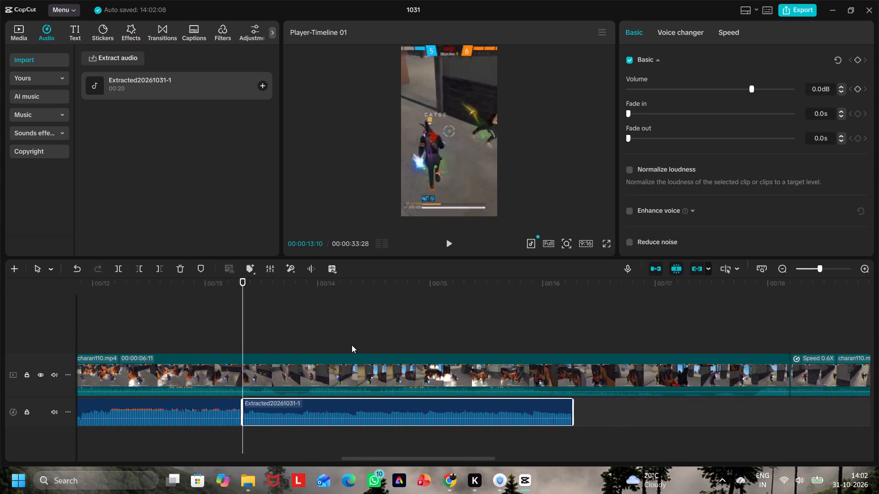
scroll(352, 345, left, 1)
drag(325, 408, 666, 429)
scroll(665, 426, left, 3)
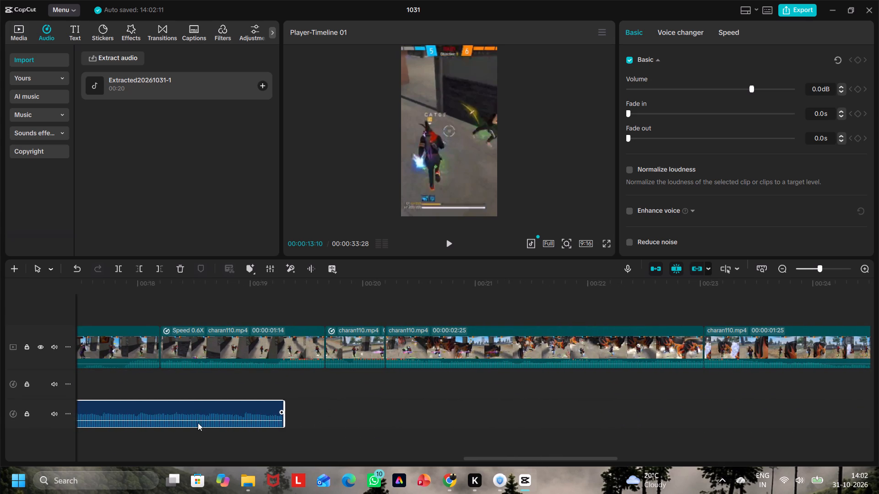
drag(204, 415, 674, 396)
scroll(655, 403, left, 1)
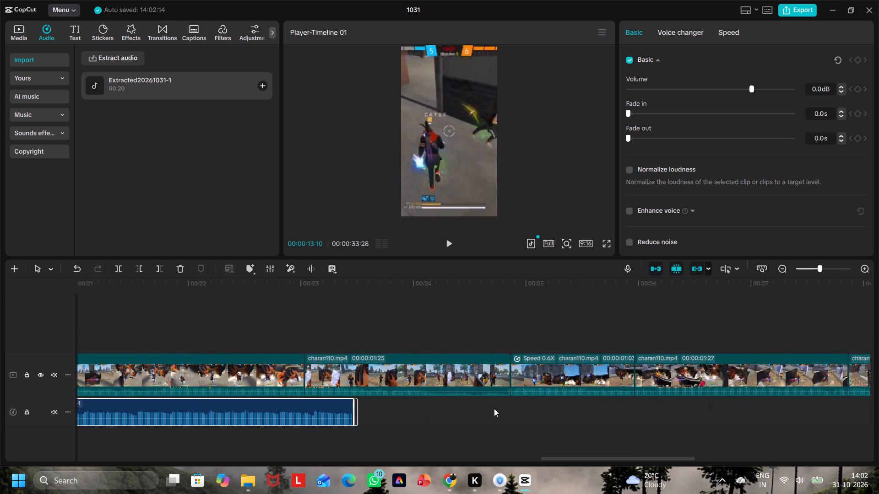
scroll(494, 408, left, 1)
drag(243, 409, 678, 419)
scroll(602, 426, left, 2)
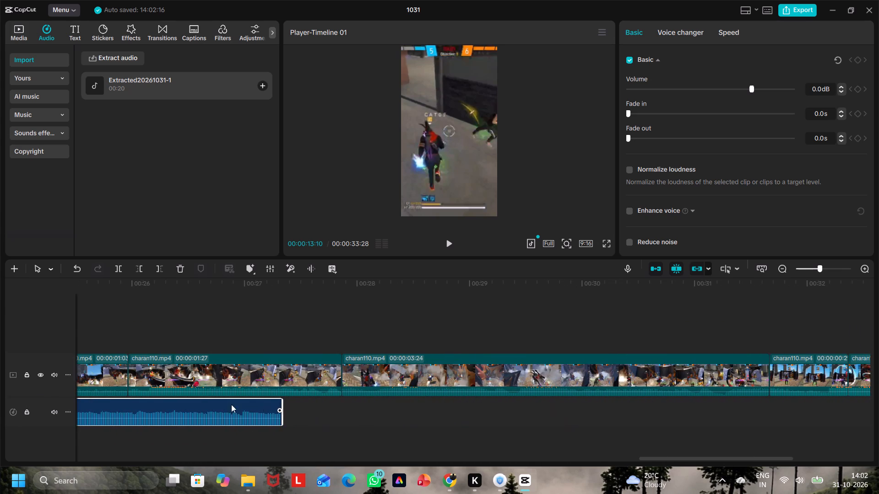
drag(196, 407, 624, 414)
ctrl+scroll(630, 414, down, 6)
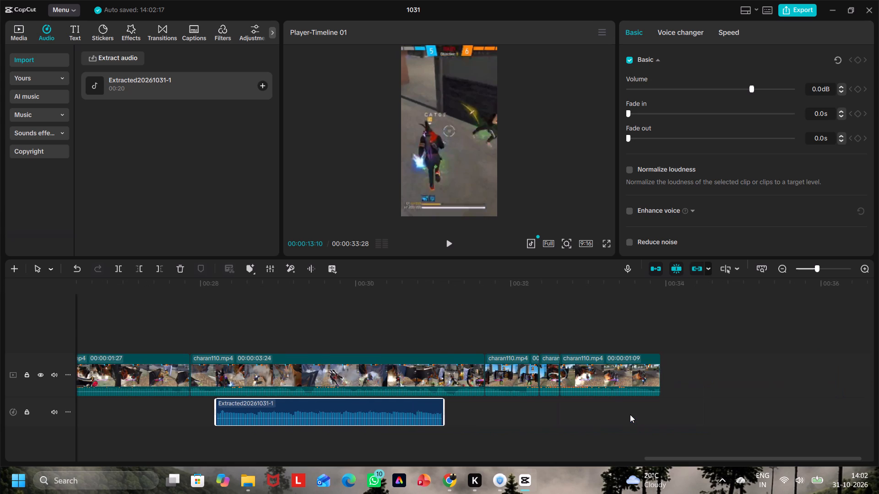
ctrl+scroll(630, 413, down, 20)
ctrl+scroll(630, 413, down, 5)
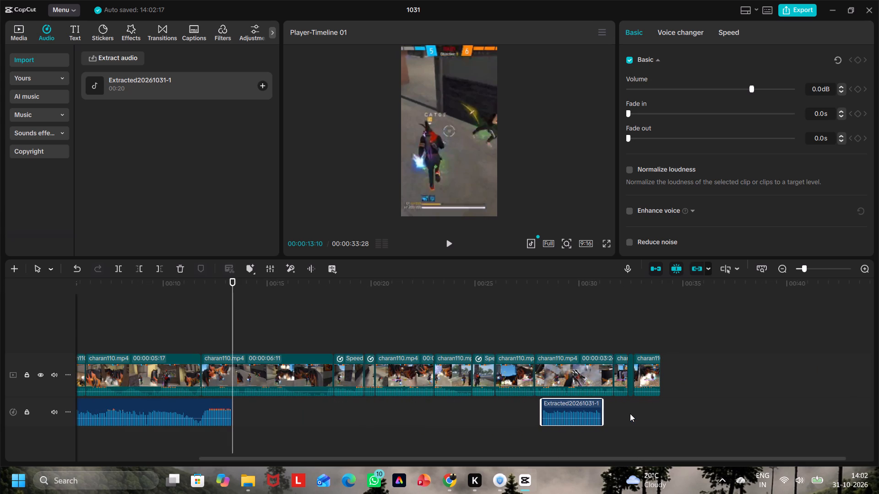
ctrl+scroll(629, 413, down, 4)
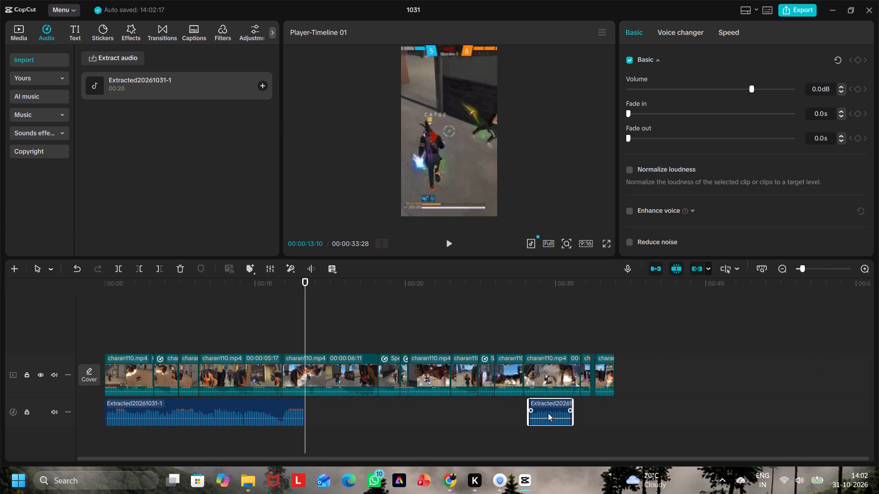
click(548, 411)
drag(548, 411, 591, 412)
Play the timeline from about 00:00:17:20 through to the end to review the closing section.
click(370, 294)
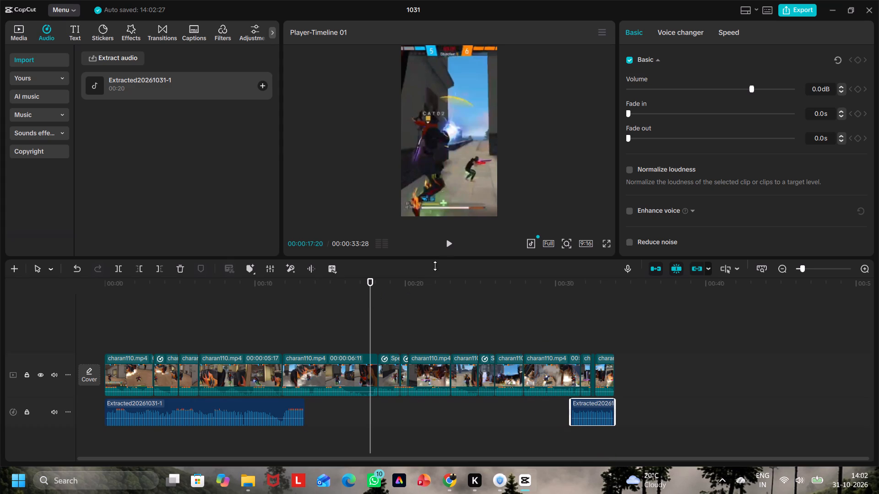
click(447, 245)
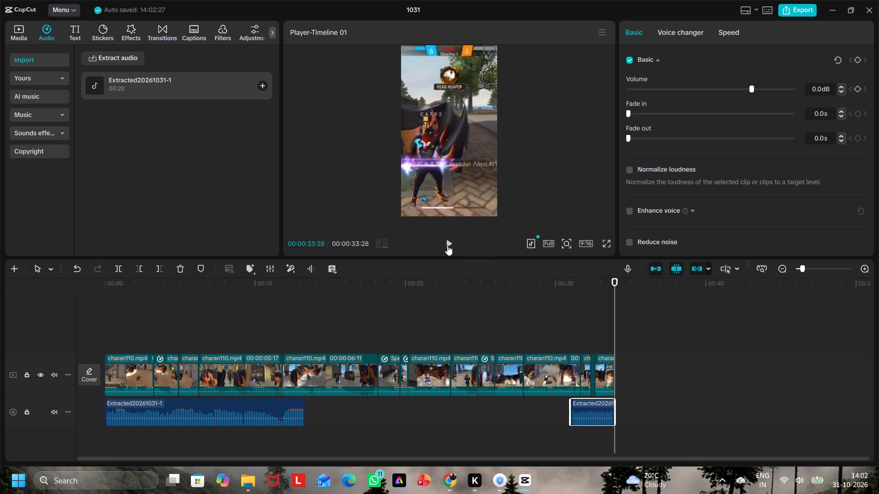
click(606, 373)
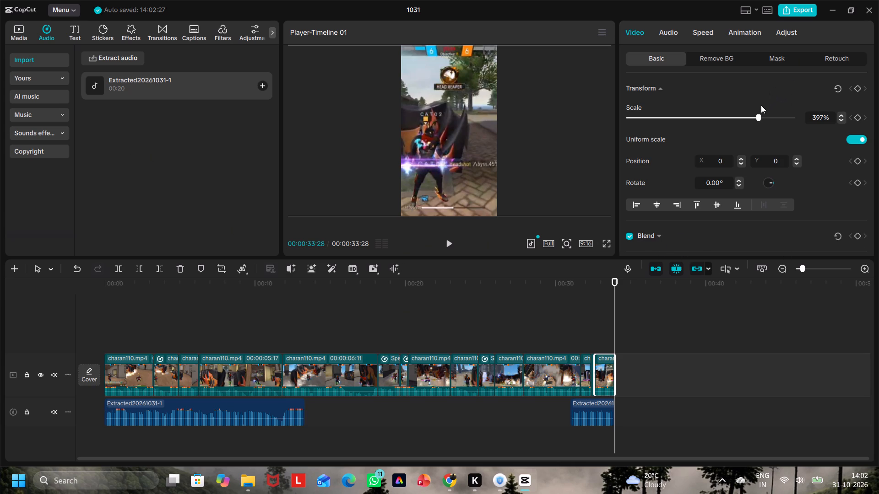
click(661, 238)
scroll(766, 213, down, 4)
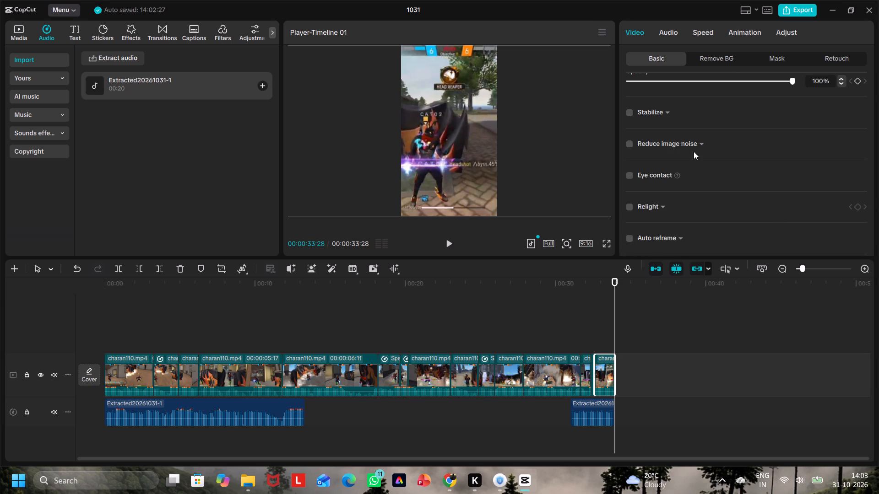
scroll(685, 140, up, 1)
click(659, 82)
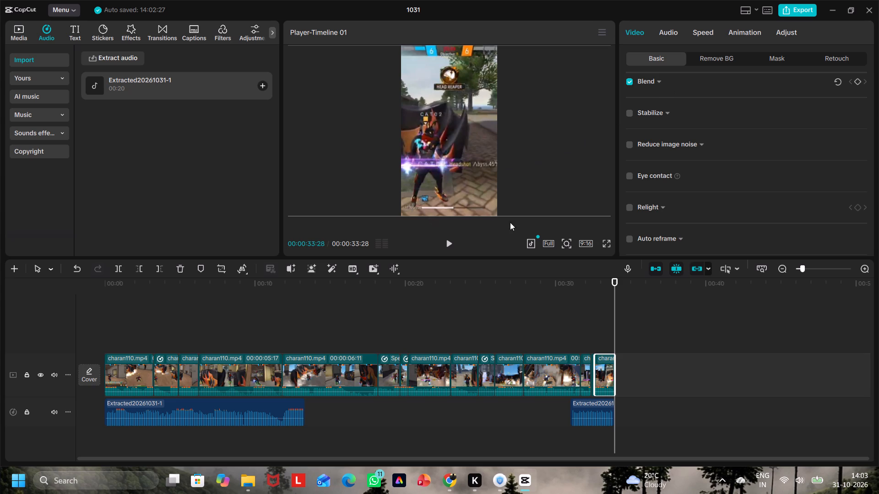
Add a freeze frame from the last charan110.mp4 clip at the end of the video track, at 00:00:33:28.
right_click(606, 375)
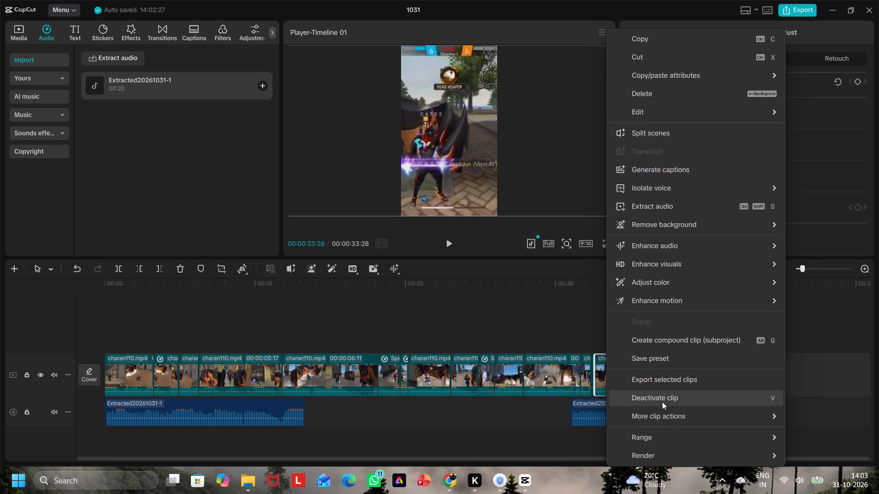
scroll(654, 457, down, 4)
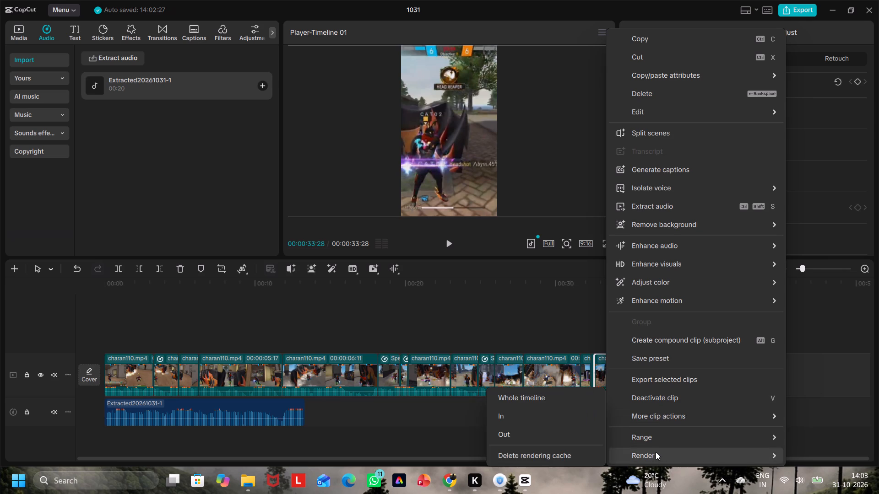
scroll(690, 288, up, 1)
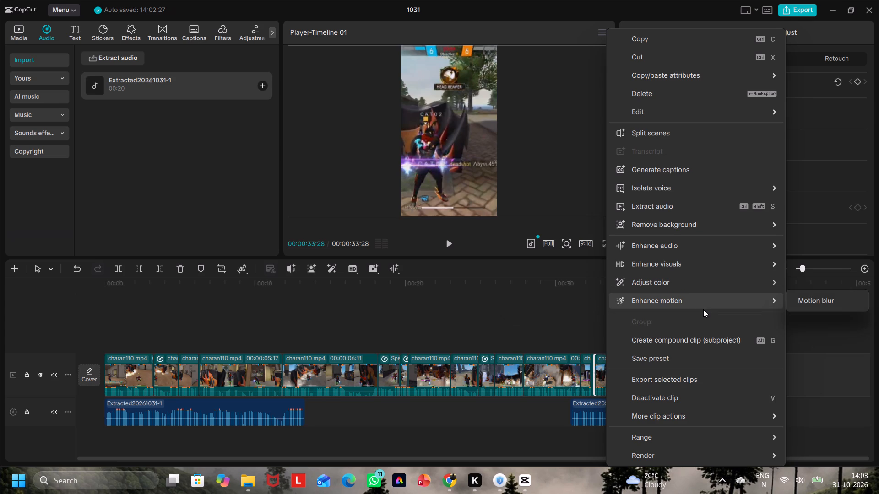
scroll(705, 296, up, 3)
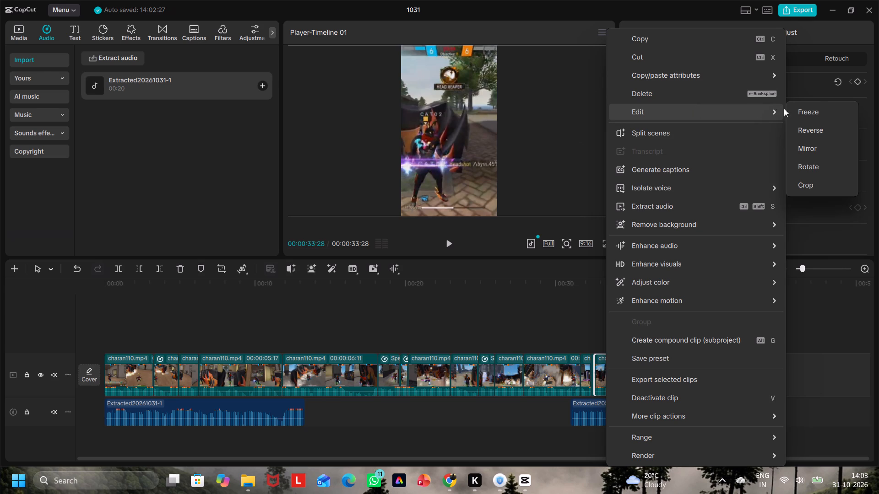
click(829, 109)
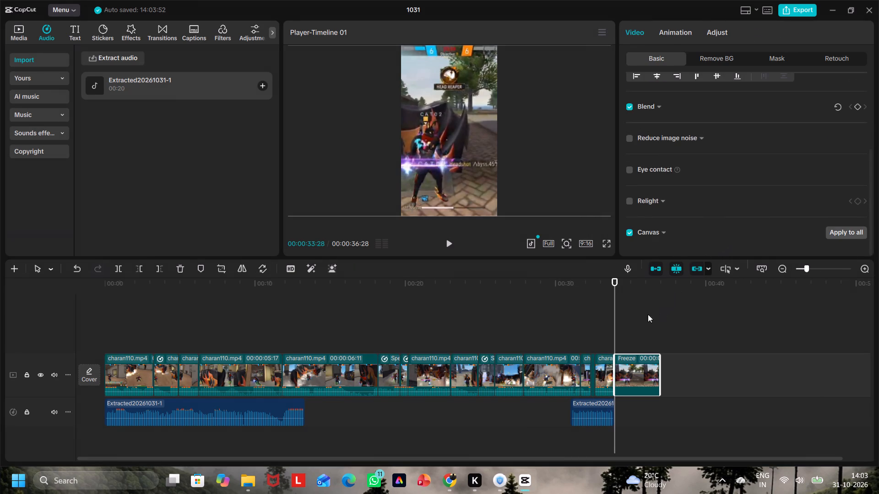
Move the short second audio segment along its track so it sits directly under the closing freeze frame, starting at 00:00:33:28.
click(570, 314)
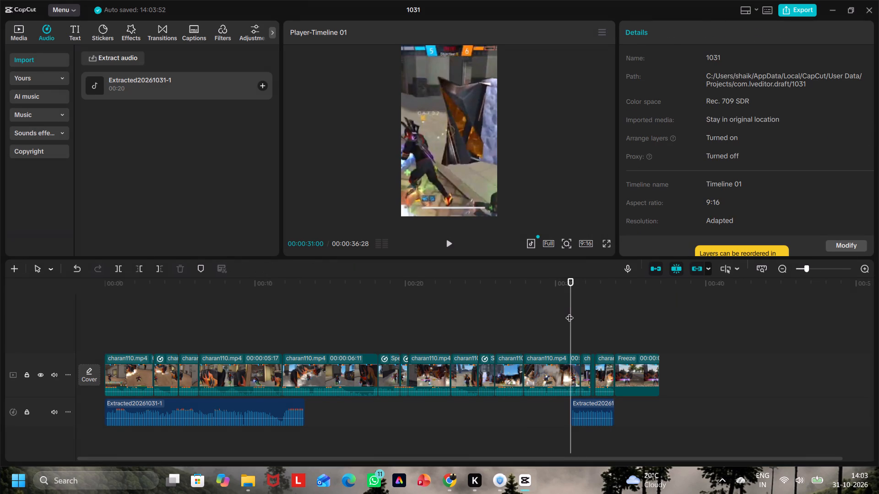
drag(570, 312, 620, 323)
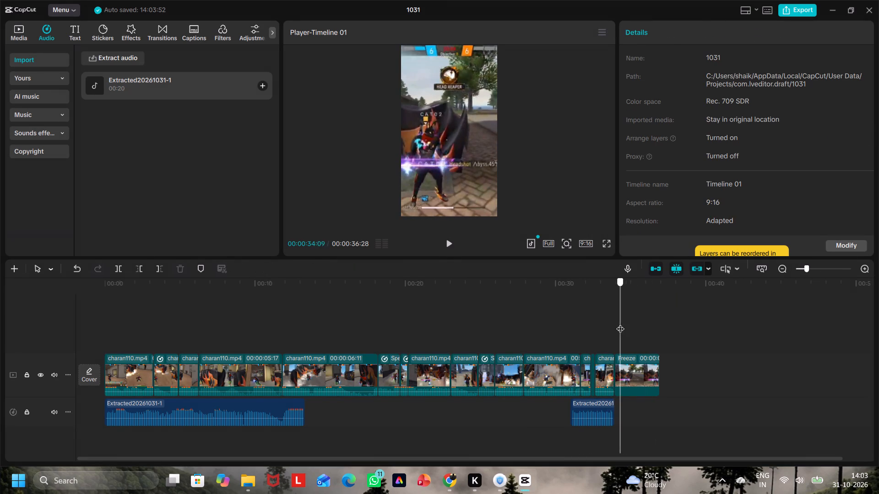
drag(620, 323, 589, 324)
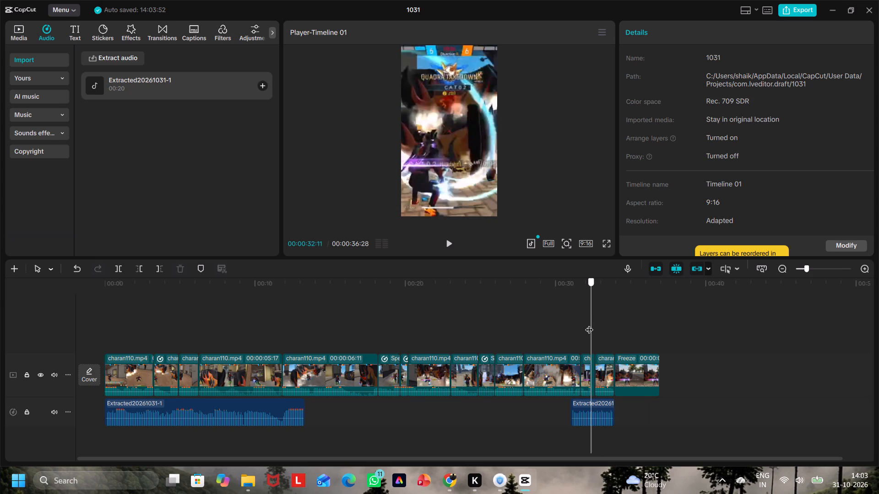
drag(589, 324, 618, 326)
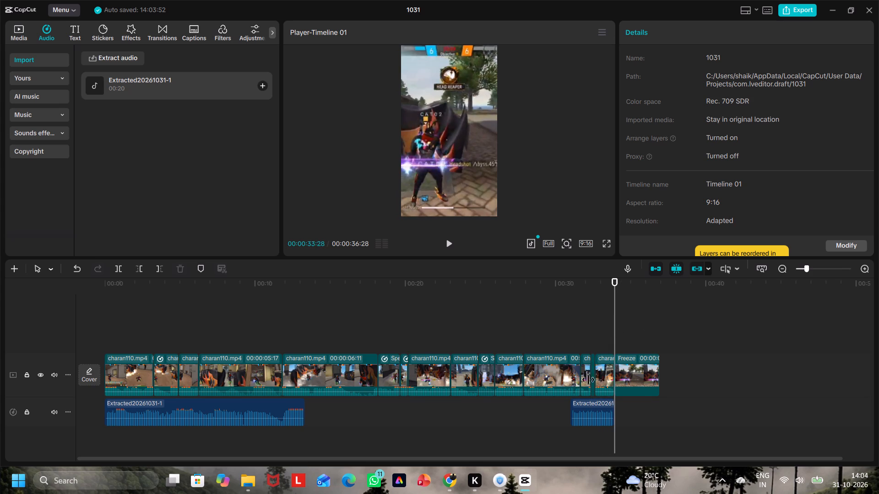
click(603, 408)
drag(596, 413, 618, 412)
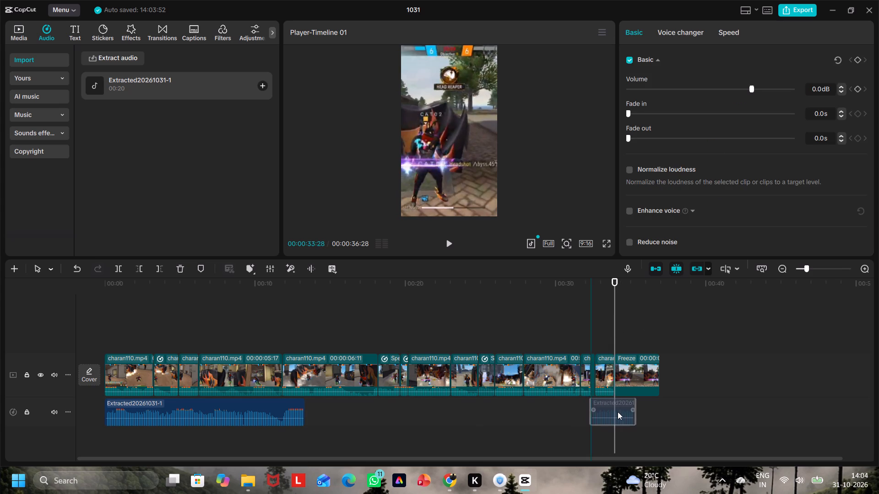
drag(618, 412, 639, 411)
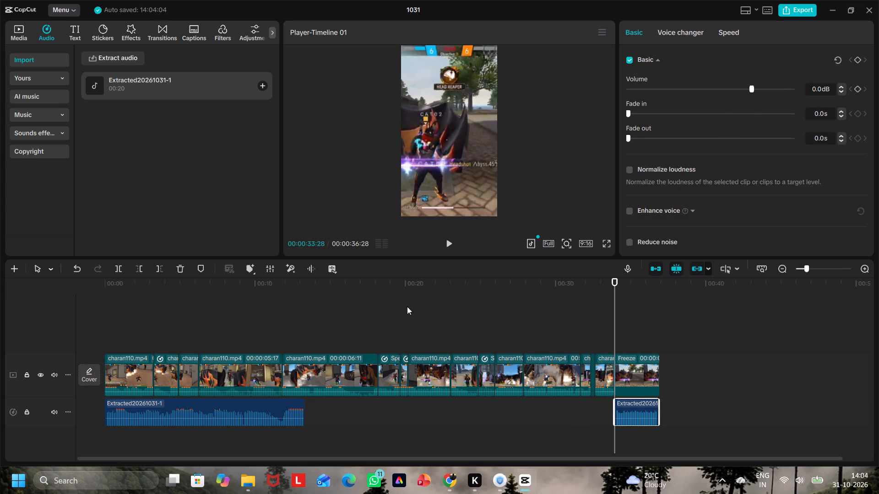
Play the second half of the timeline through the freeze frame to review the moved audio segment.
click(373, 306)
click(451, 247)
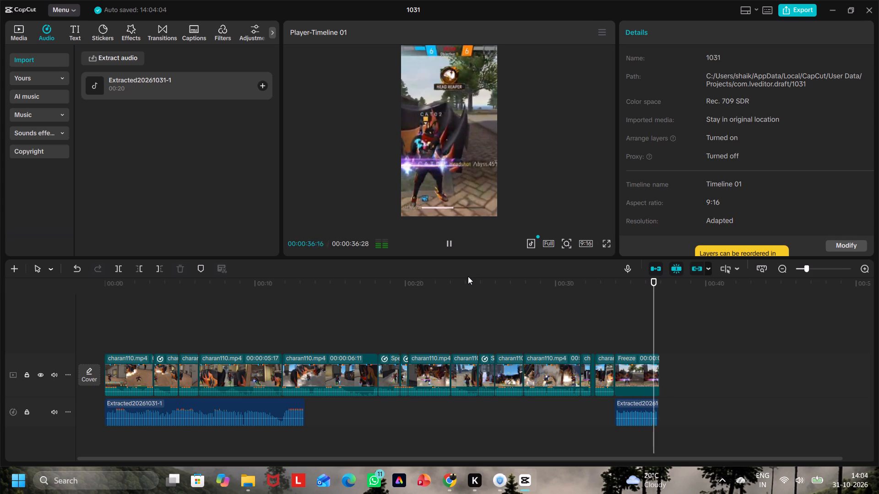
click(426, 315)
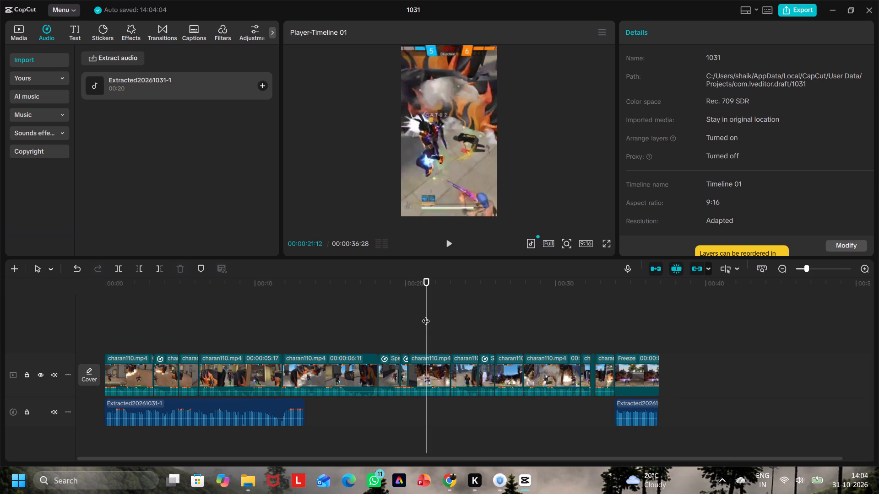
Copy the first extracted audio clip and paste the duplicate right after it on the same track, at 00:00:13:10.
click(171, 315)
click(230, 410)
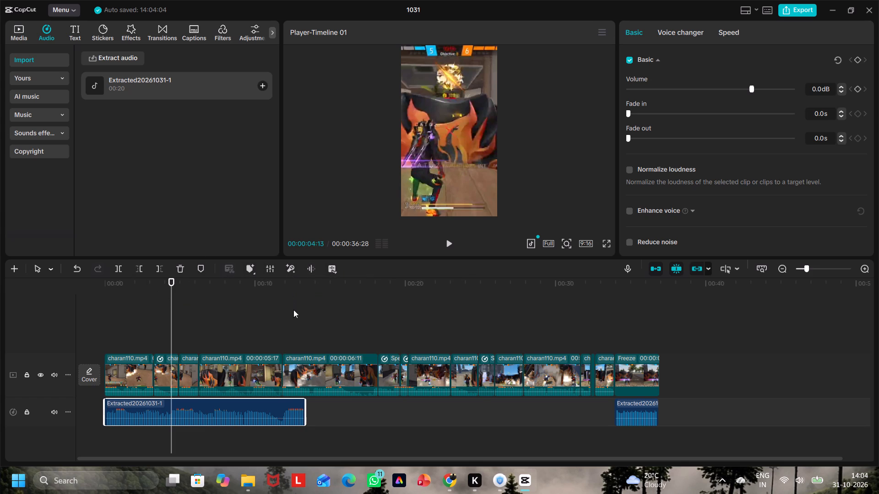
right_click(231, 408)
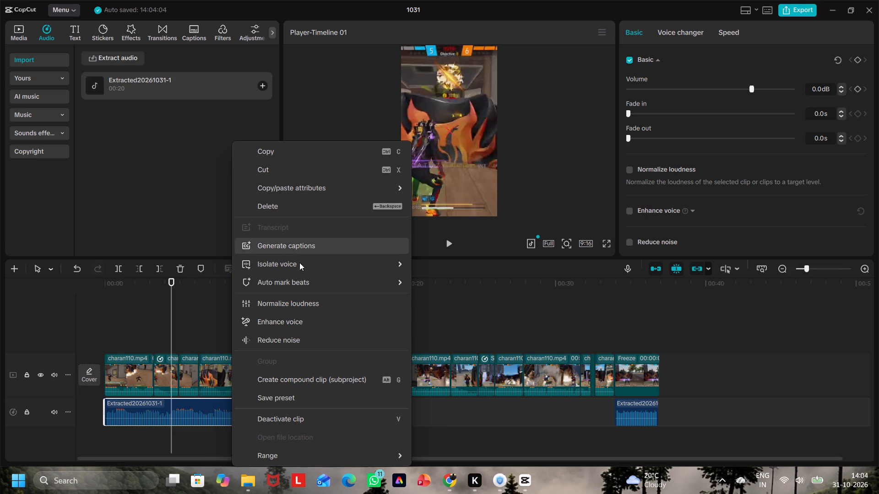
scroll(296, 309, down, 4)
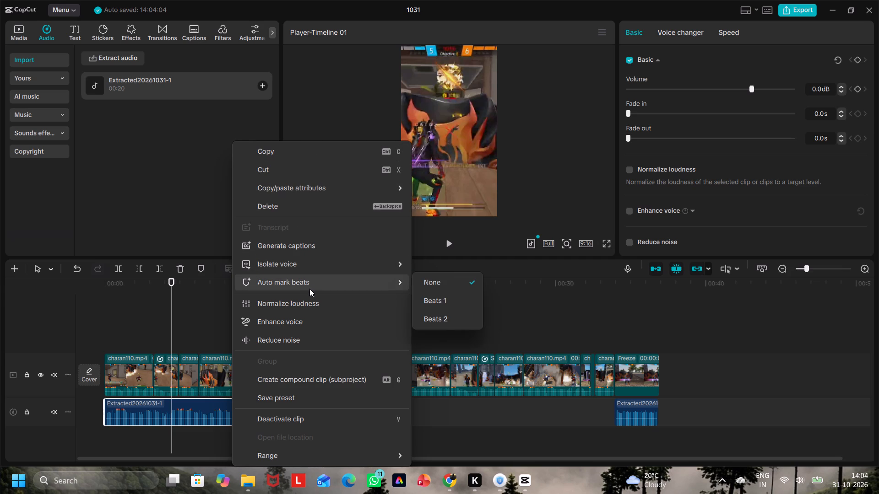
click(194, 328)
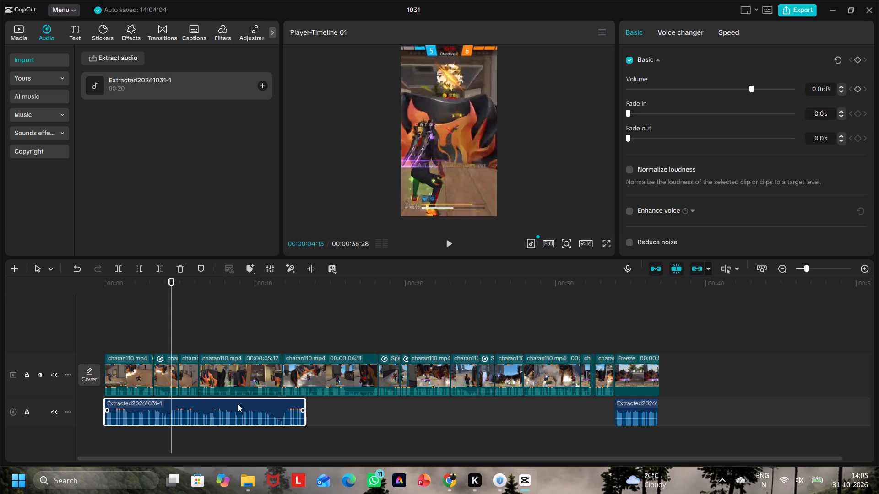
key(ctrl+c)
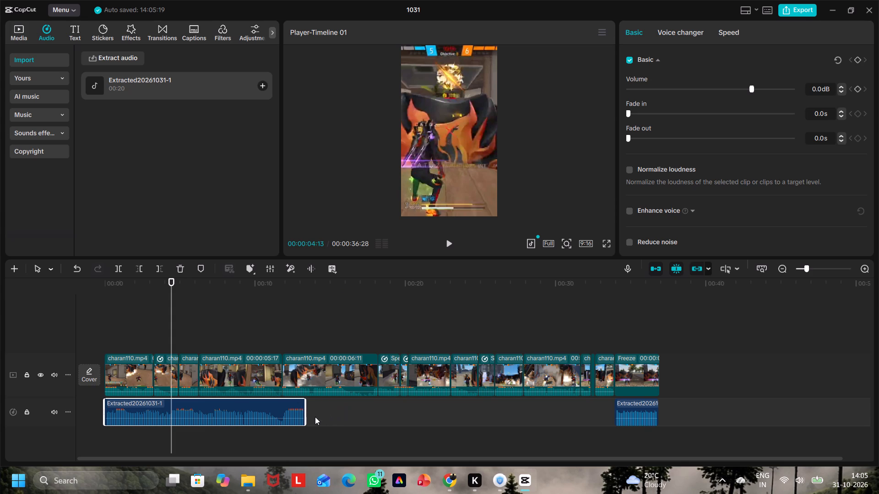
click(314, 417)
drag(311, 414, 305, 414)
key(ctrl+v)
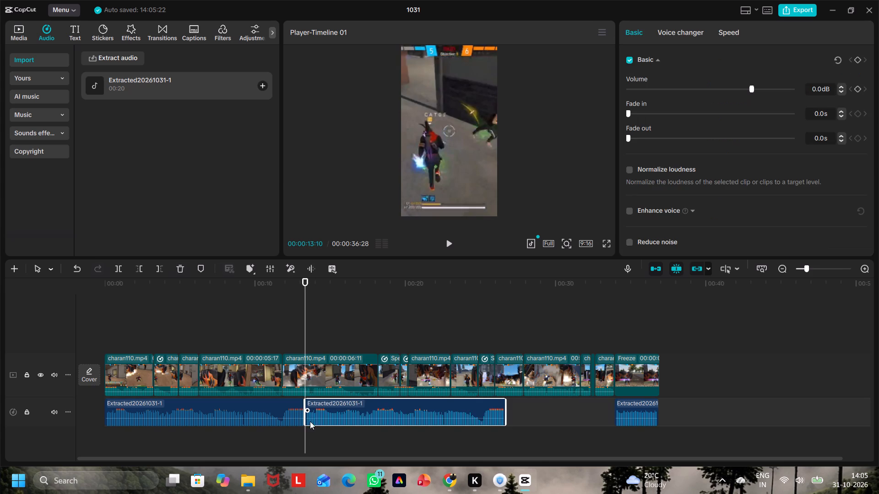
Paste another copy of the audio clip at 00:00:26:20, where the second clip ends, on a new audio track.
click(512, 335)
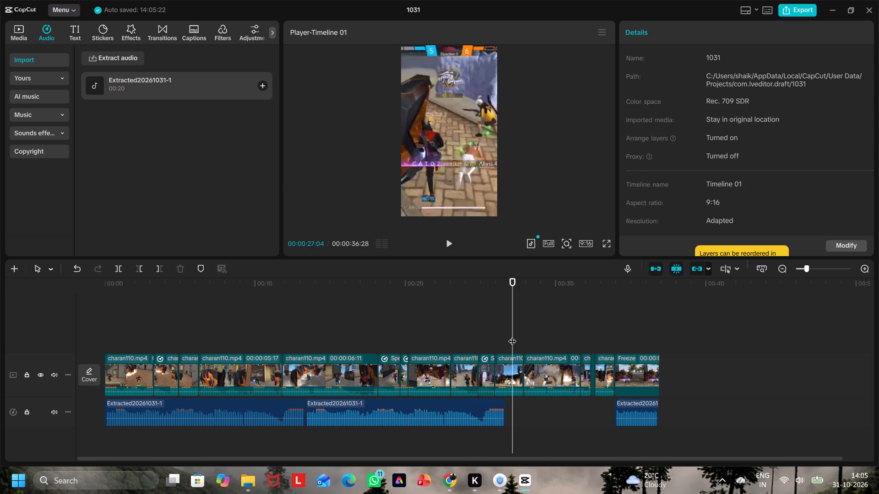
drag(512, 335, 505, 343)
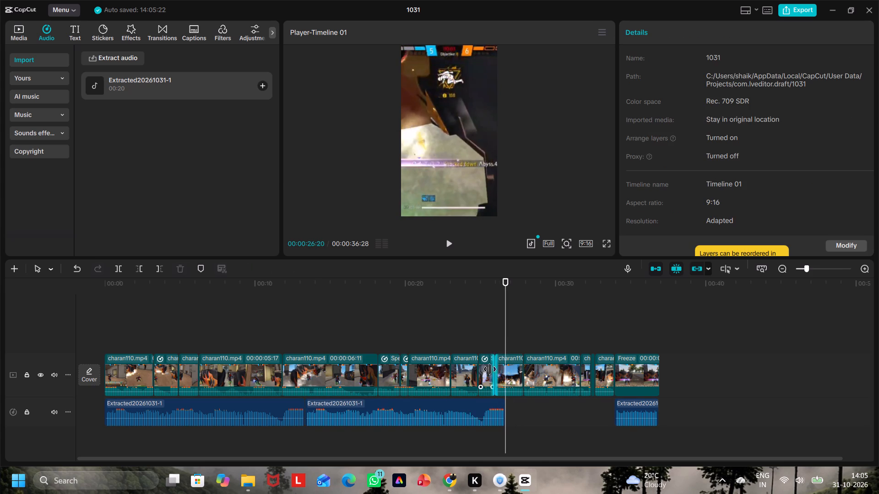
key(ctrl+v)
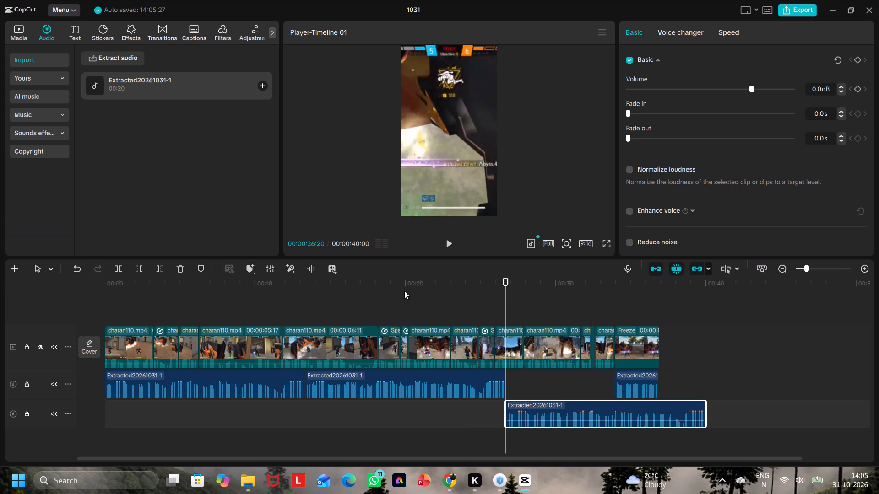
Play the timeline from 00:00:00:00 to review the video with the duplicated audio clips.
click(152, 311)
drag(153, 309, 94, 310)
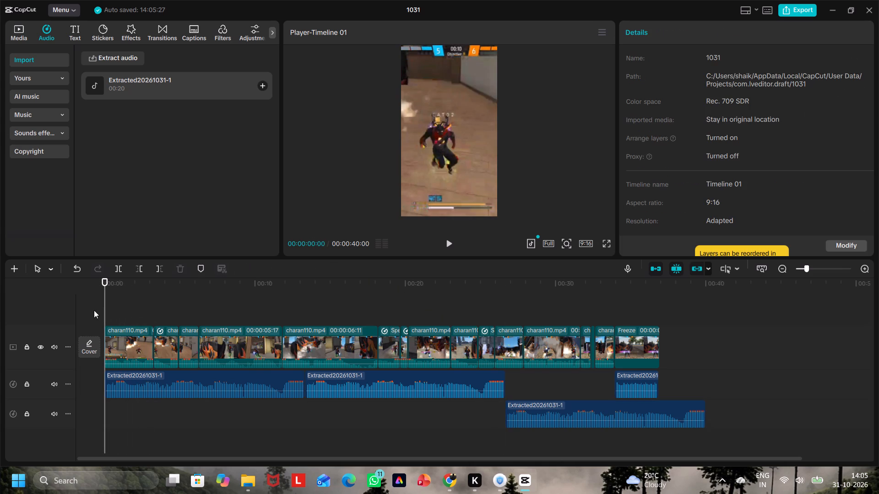
click(446, 243)
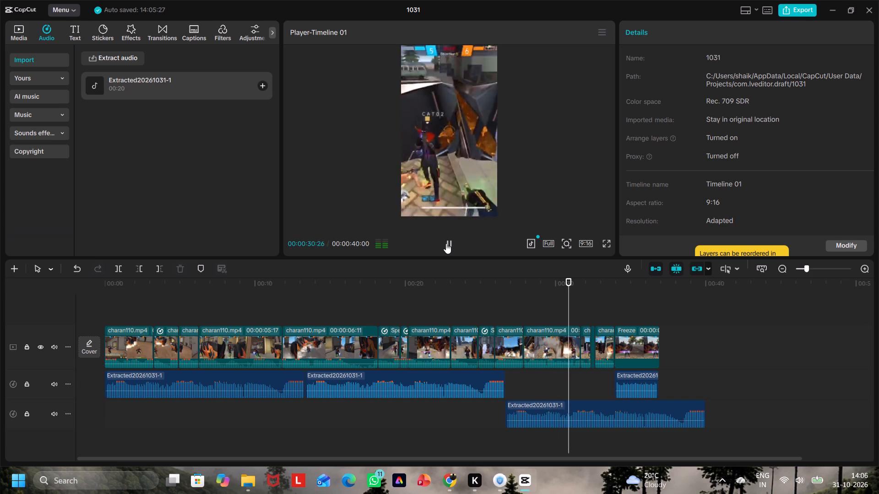
Move the audio copy on the lower track earlier so it ends where the freeze frame begins, overlapping the second audio clip.
drag(578, 413, 539, 416)
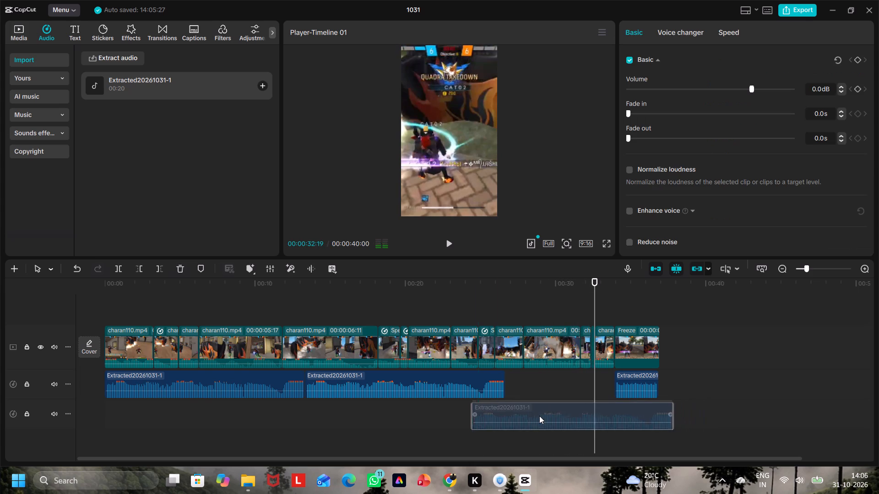
drag(539, 416, 489, 404)
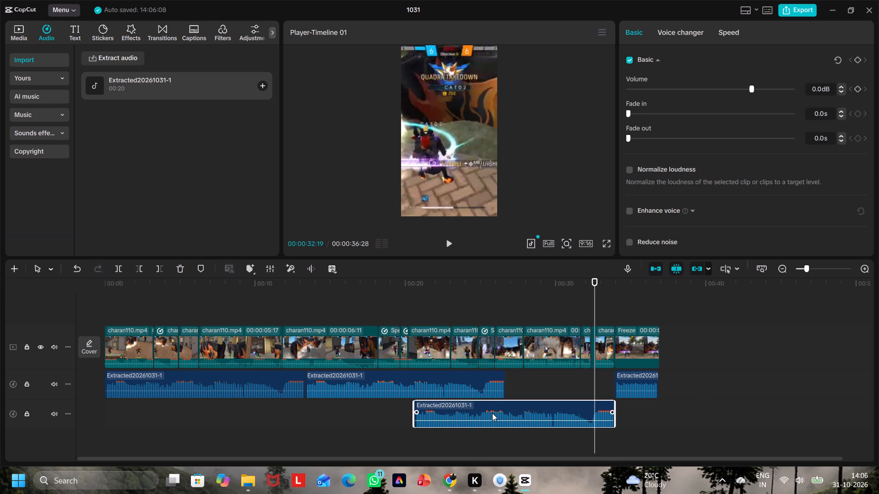
Play from 00:00:25:29 to the end to review the audio running into the freeze frame.
click(496, 287)
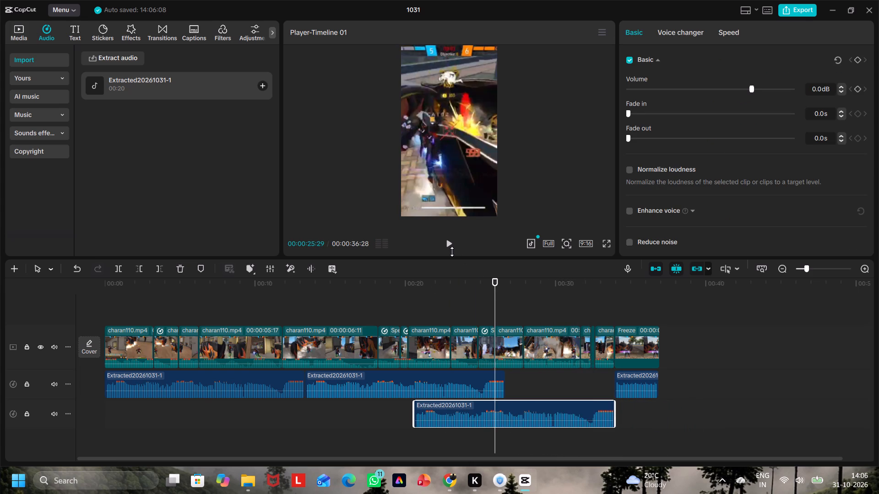
click(452, 252)
click(446, 247)
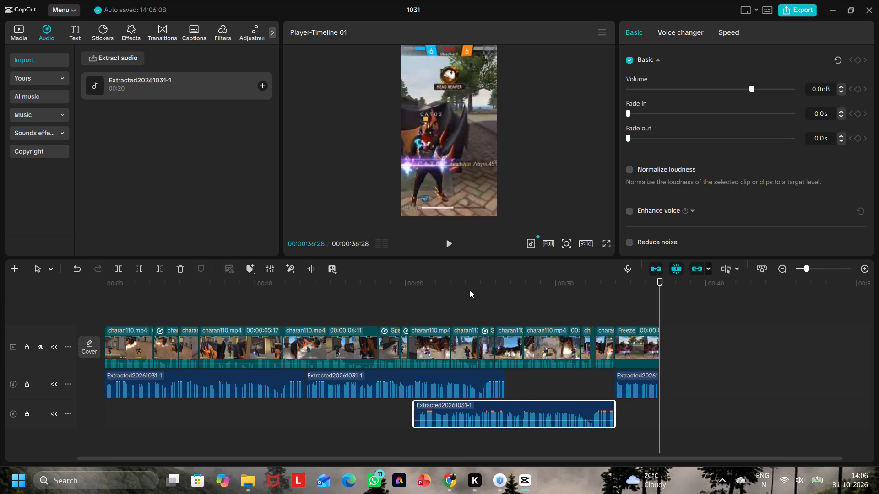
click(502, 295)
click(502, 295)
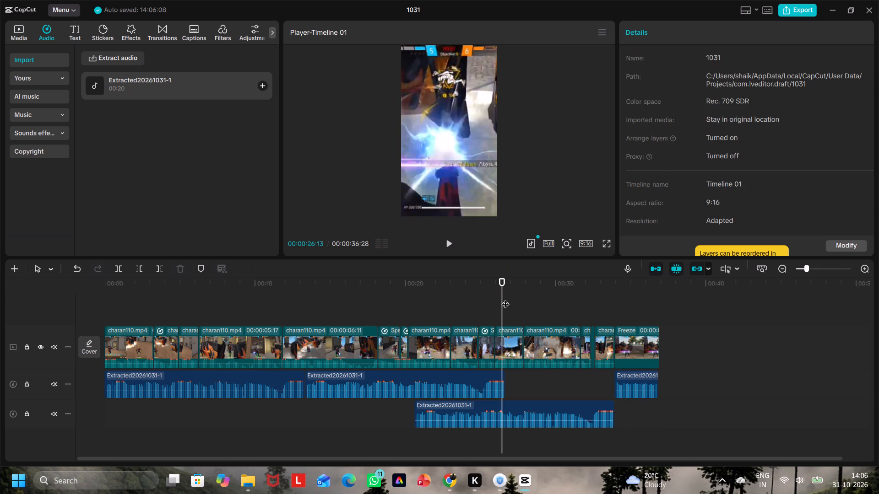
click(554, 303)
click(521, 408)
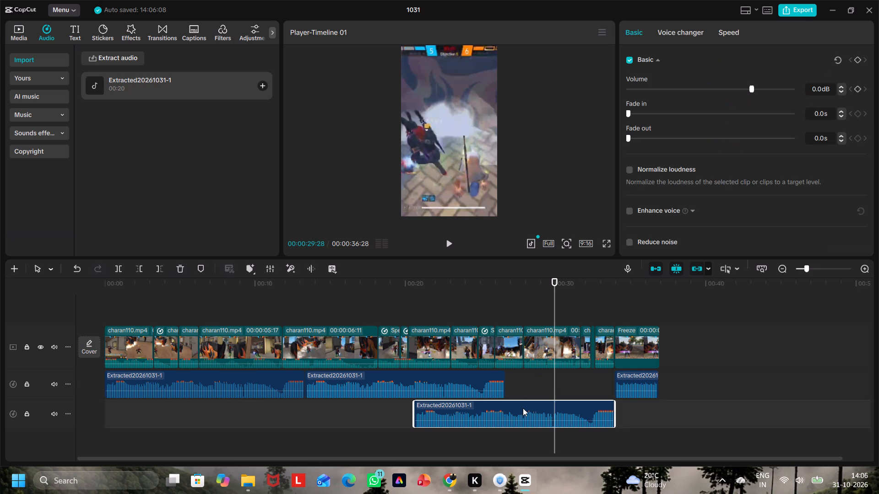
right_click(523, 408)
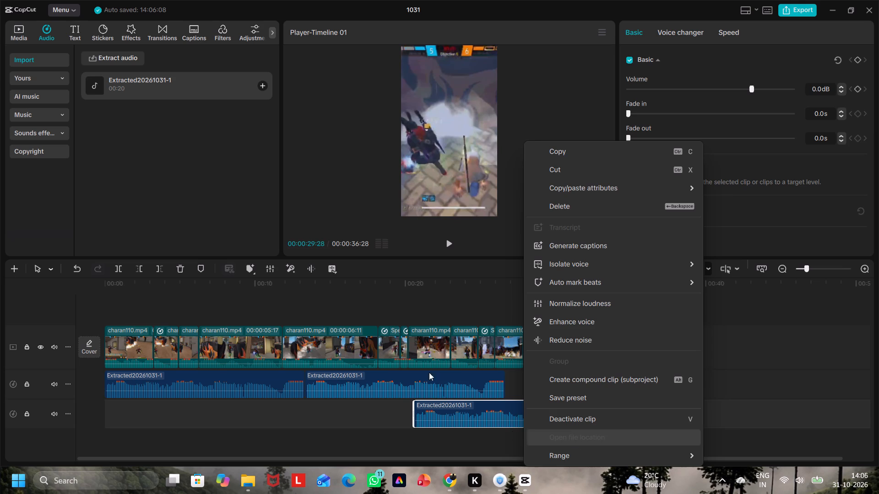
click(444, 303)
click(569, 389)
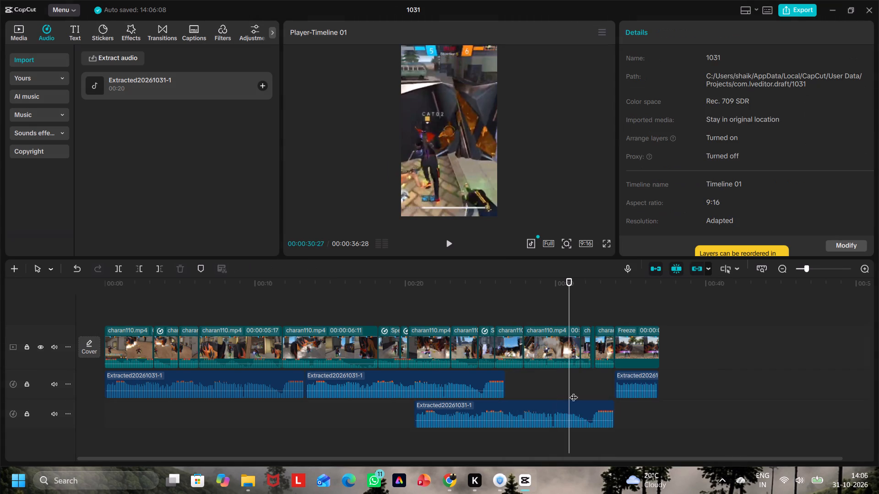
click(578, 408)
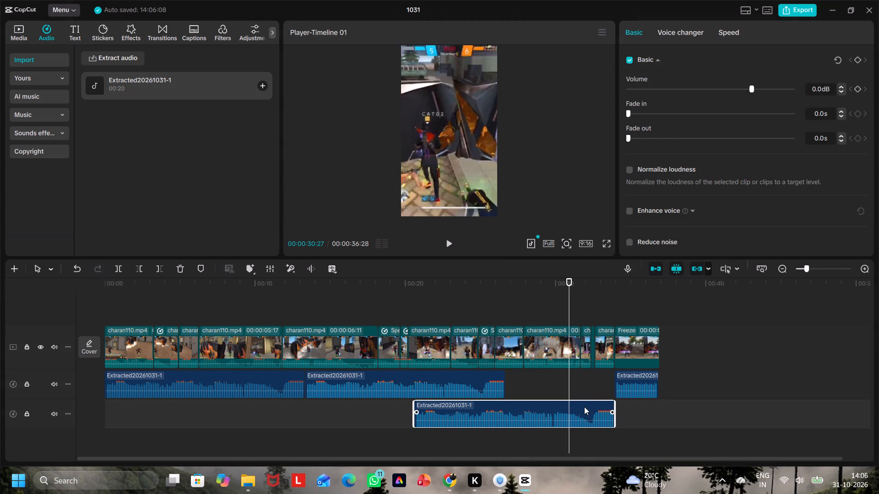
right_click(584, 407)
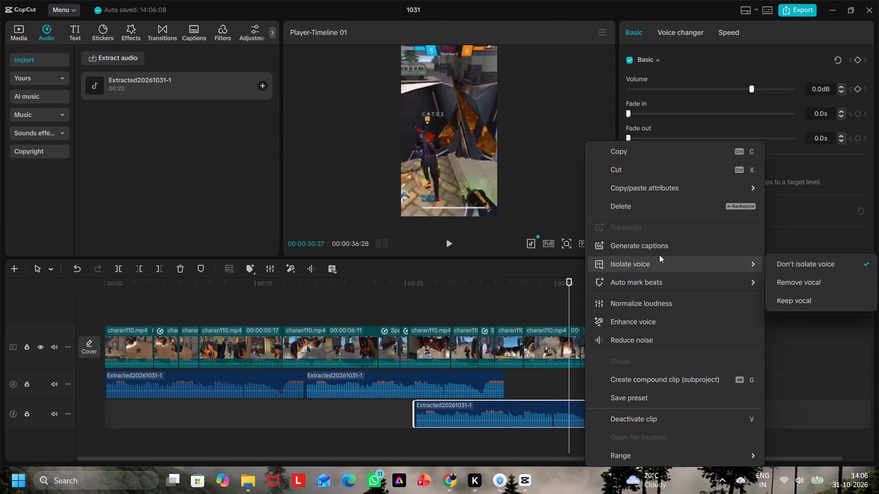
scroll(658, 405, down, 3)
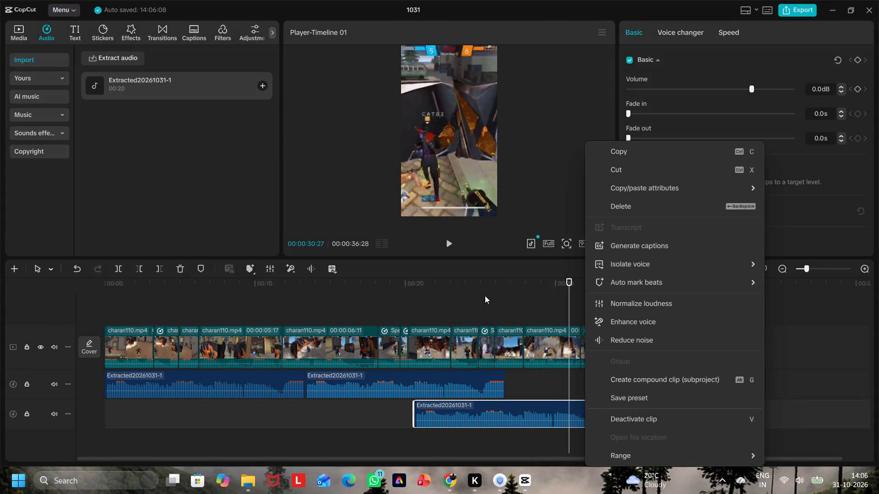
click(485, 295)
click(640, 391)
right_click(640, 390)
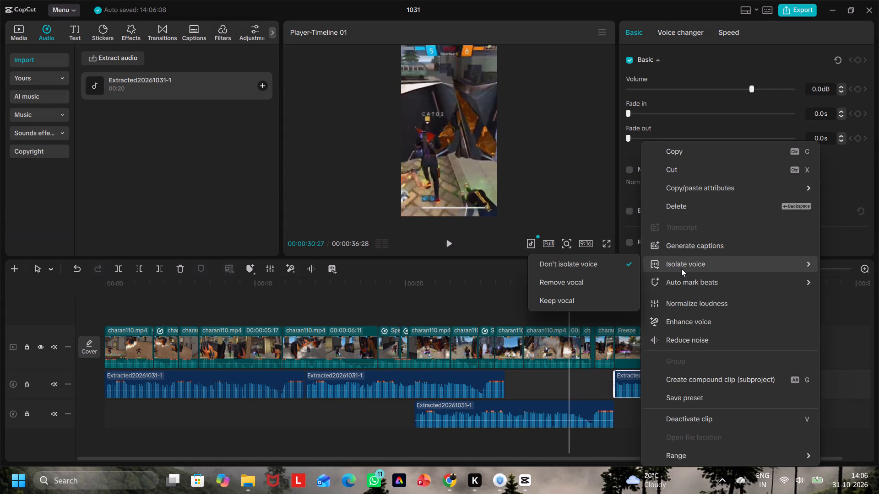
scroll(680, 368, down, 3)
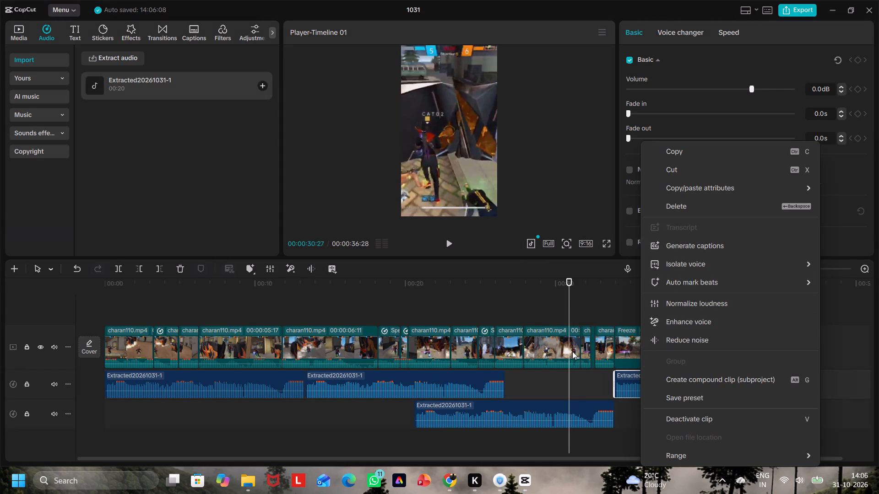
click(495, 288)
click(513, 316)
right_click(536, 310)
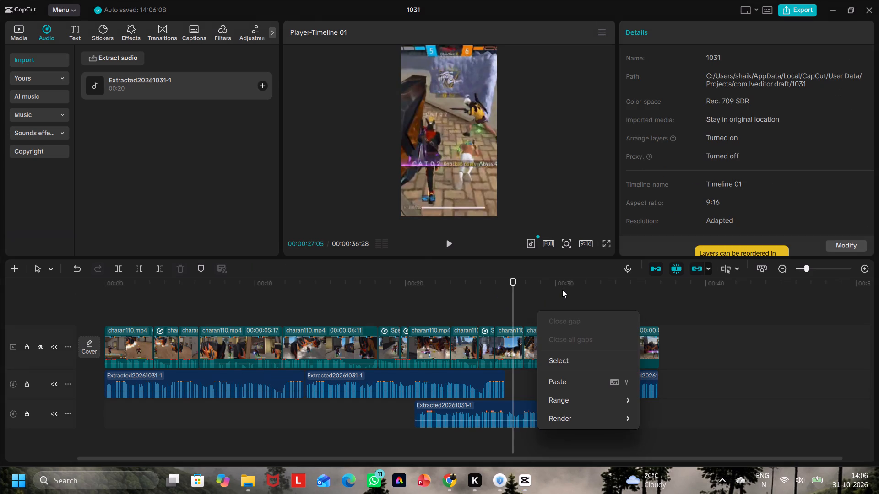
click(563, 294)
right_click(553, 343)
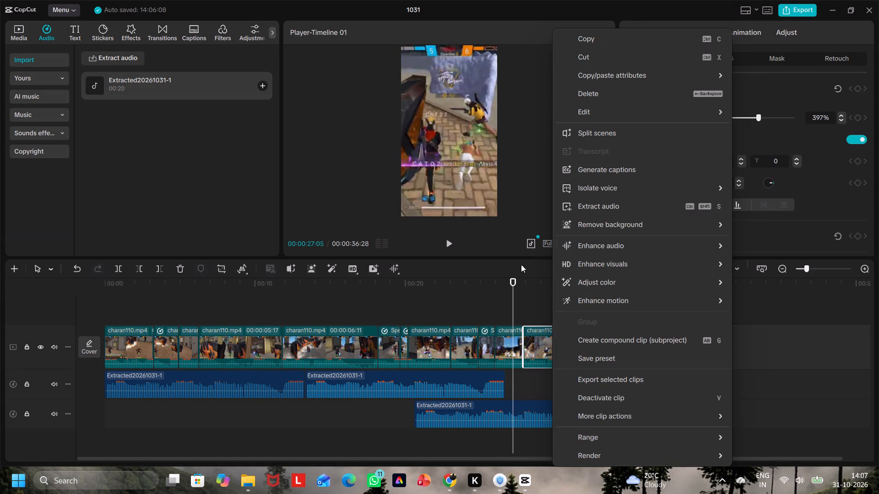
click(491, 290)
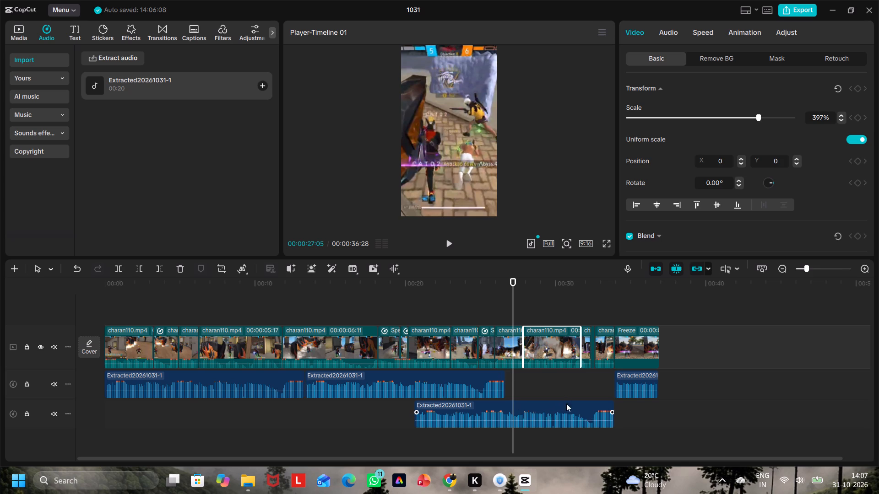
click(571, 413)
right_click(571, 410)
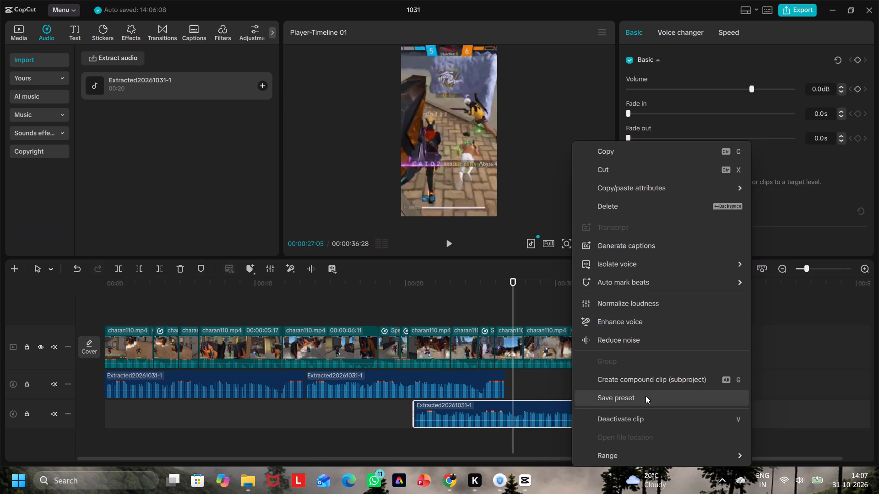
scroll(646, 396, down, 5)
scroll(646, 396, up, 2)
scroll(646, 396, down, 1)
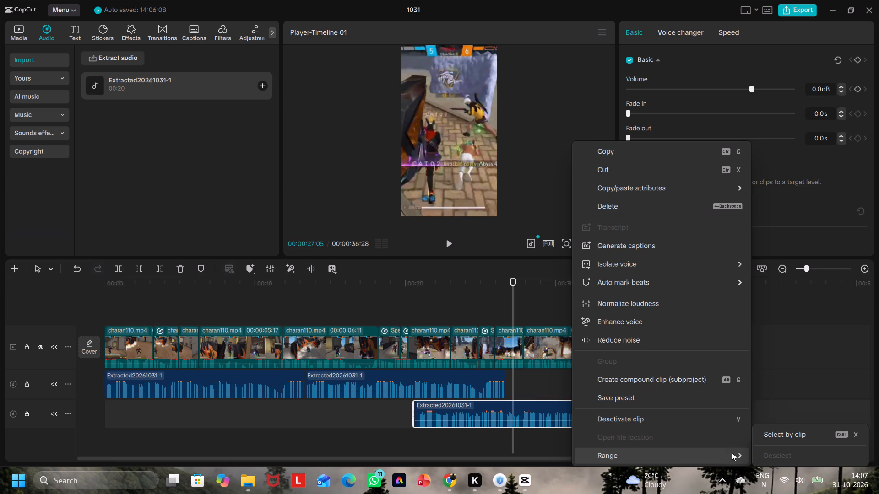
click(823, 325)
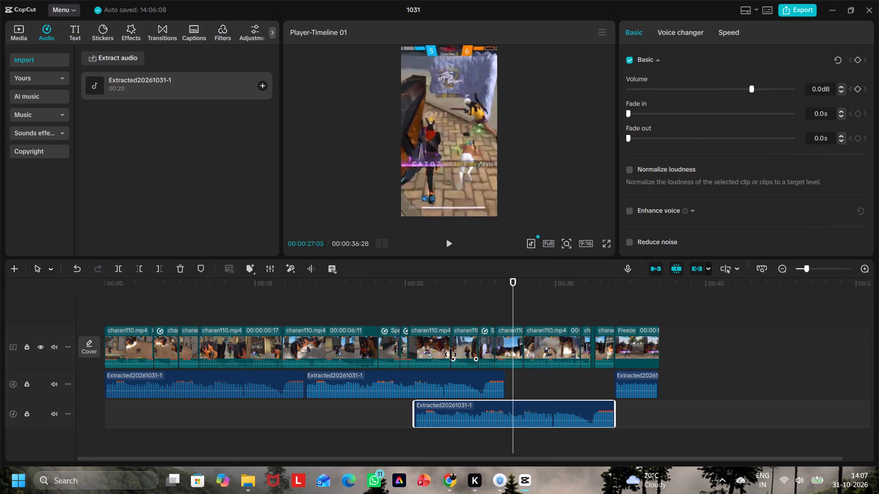
Play the timeline from 00:00:00:00 and replay the opening seconds to find where the first audio clip should be cut.
click(257, 303)
drag(255, 301, 0, 334)
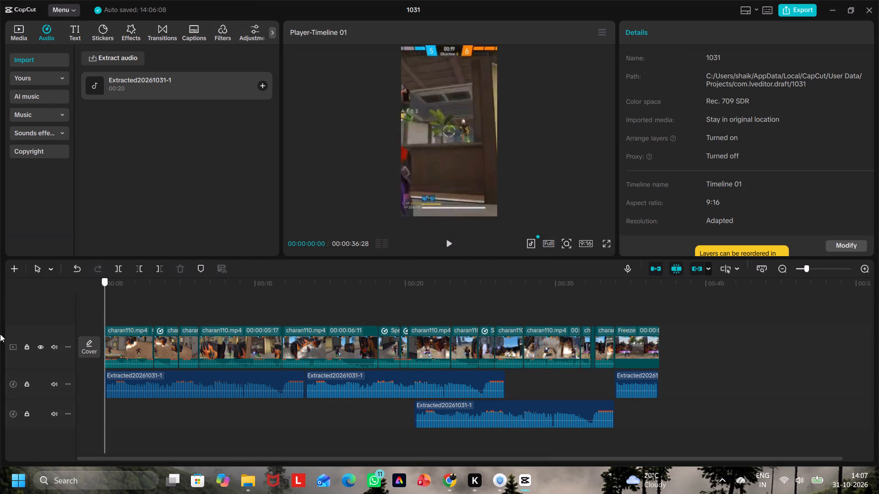
drag(0, 334, 59, 326)
click(456, 237)
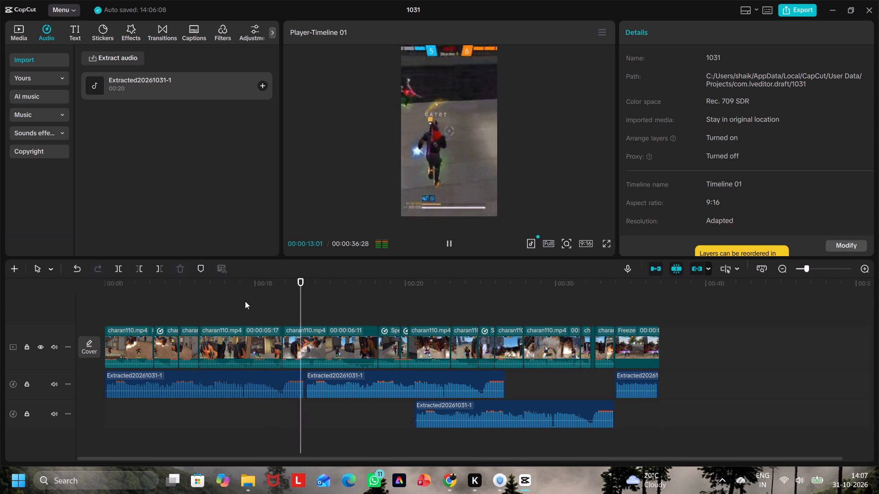
click(252, 302)
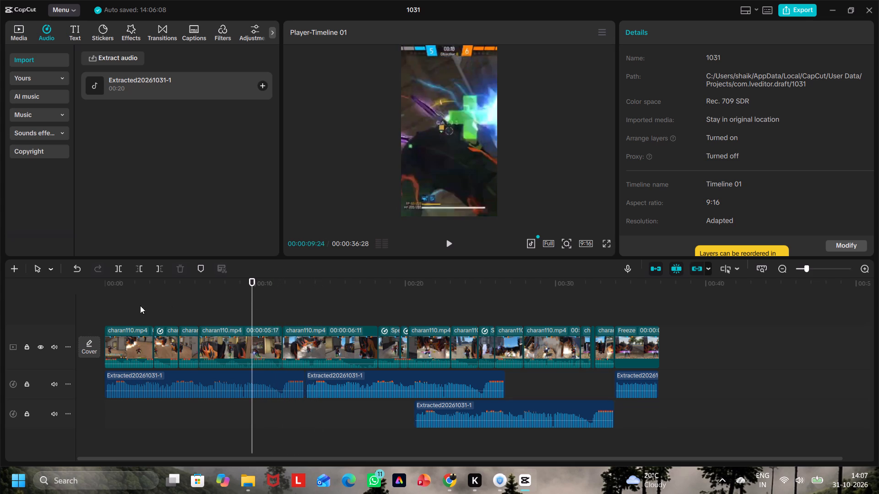
click(140, 306)
click(446, 243)
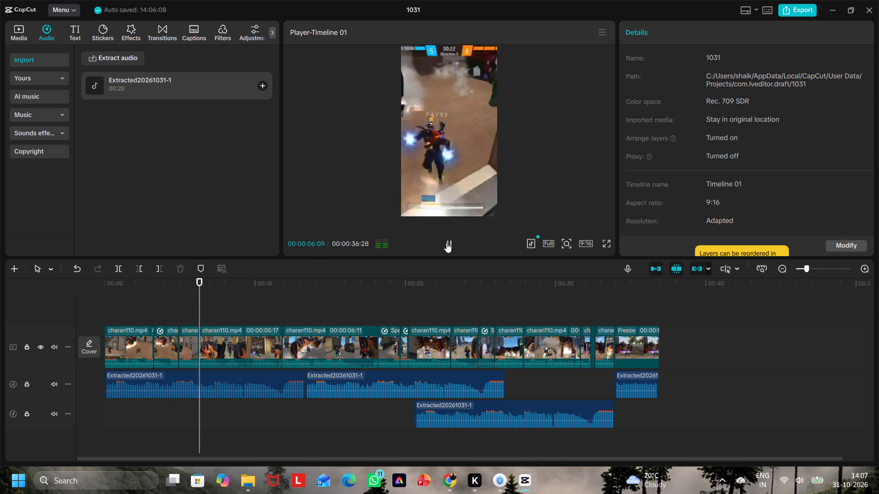
click(446, 242)
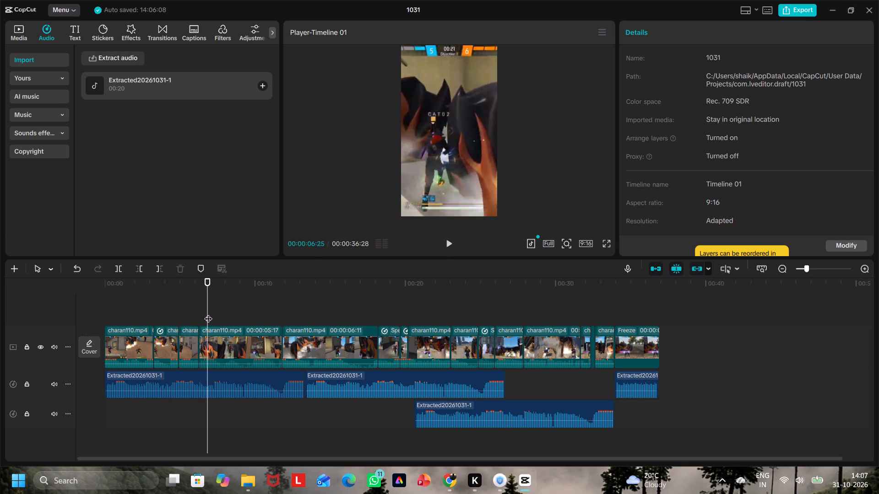
Split the first audio clip at 00:00:06:22 and delete the part after the cut.
drag(210, 311, 206, 311)
click(220, 383)
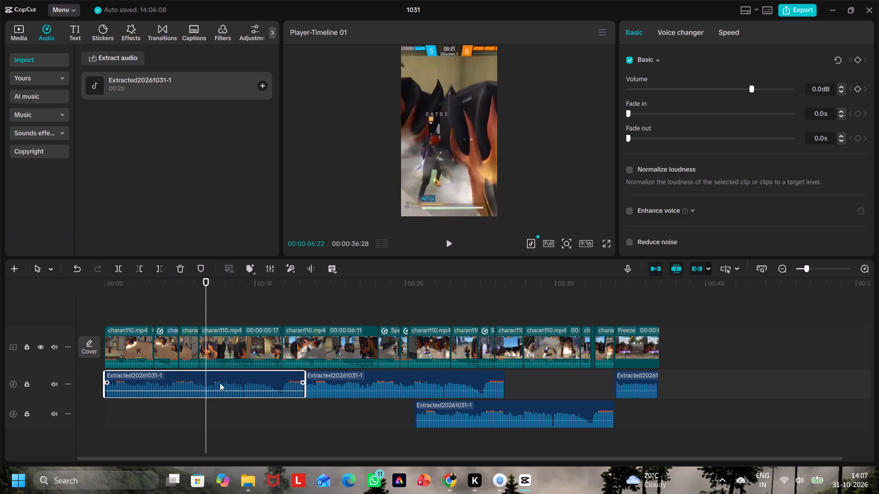
click(117, 270)
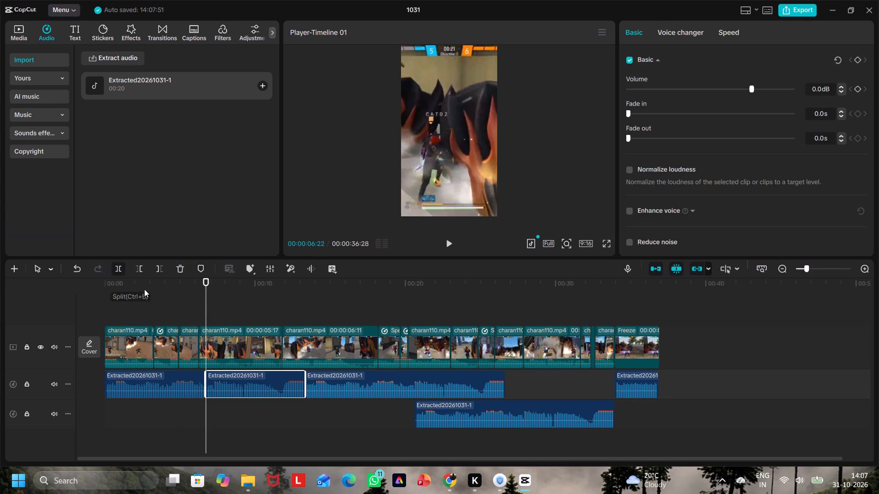
click(181, 267)
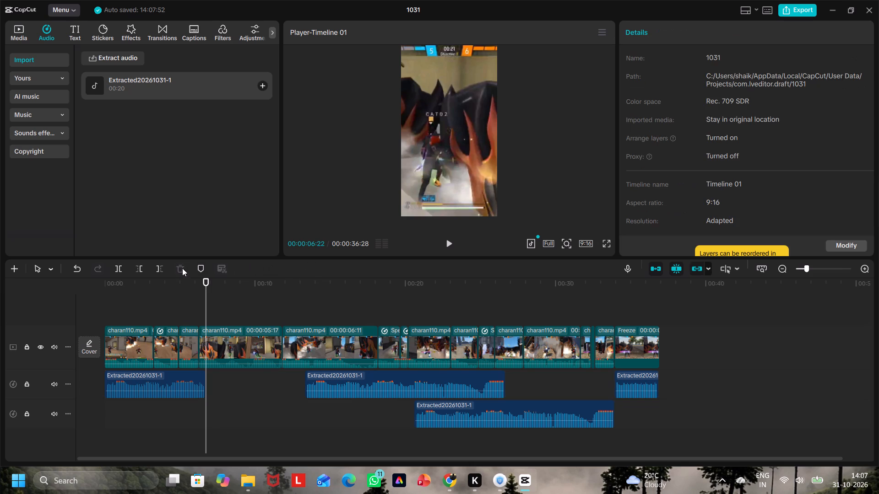
Delete the full-length second audio clip on the upper audio track.
click(332, 389)
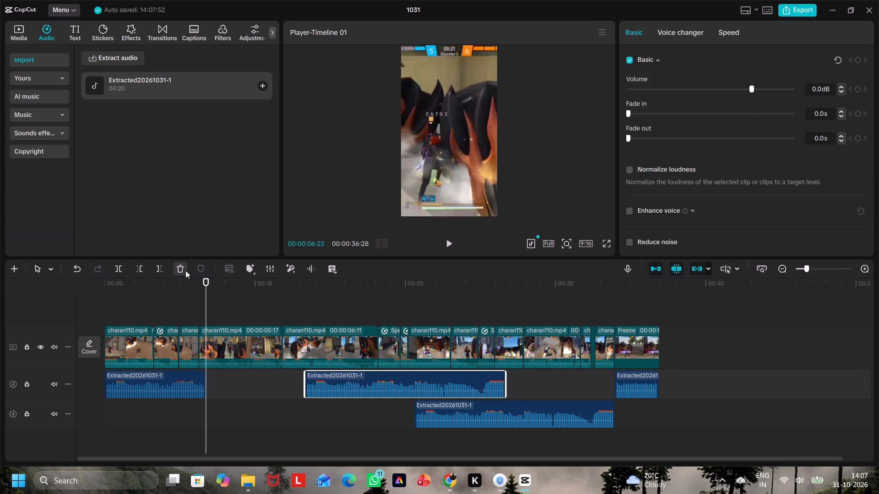
click(185, 270)
Move the audio clip from the lower track onto the upper audio track, ending where the freeze-frame audio begins.
click(445, 418)
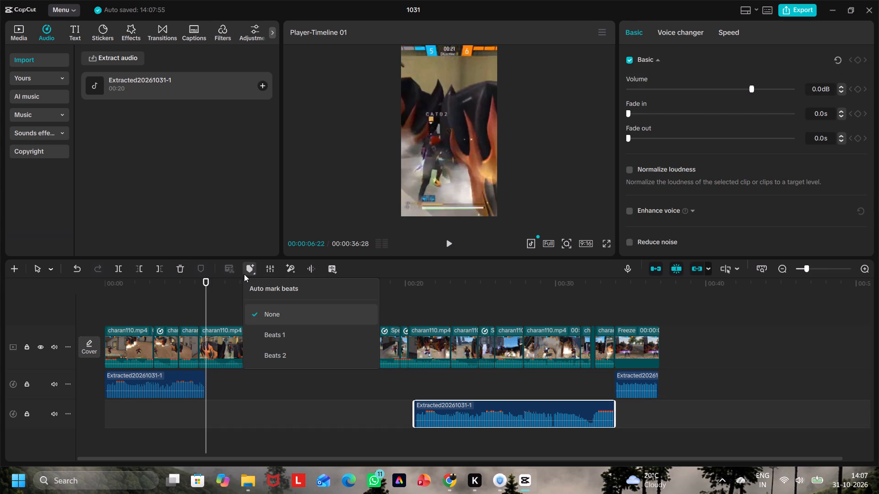
drag(565, 414, 561, 389)
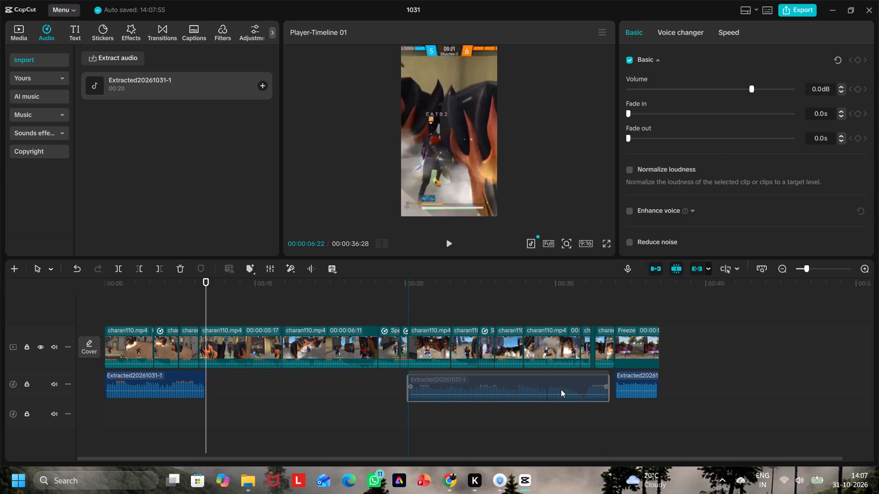
drag(561, 389, 566, 389)
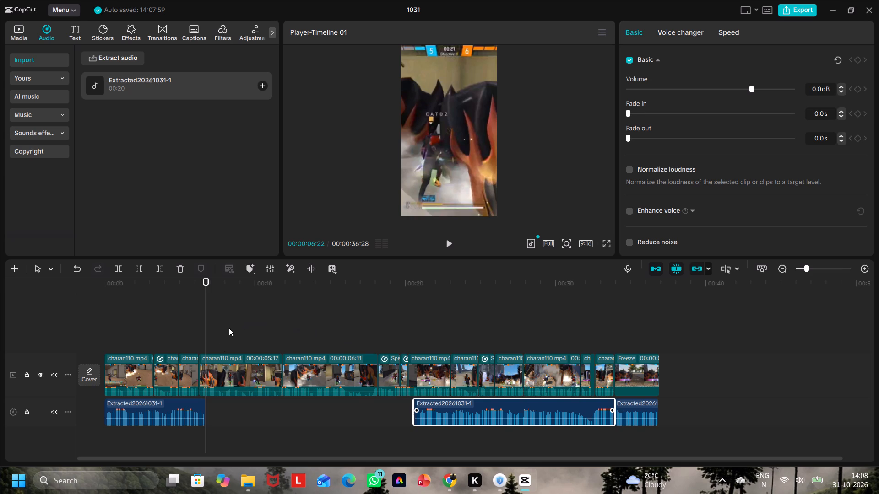
Copy the shortened first audio clip and paste it at 00:00:06:22 and again at 00:00:13:14.
click(189, 416)
key(ctrl+c)
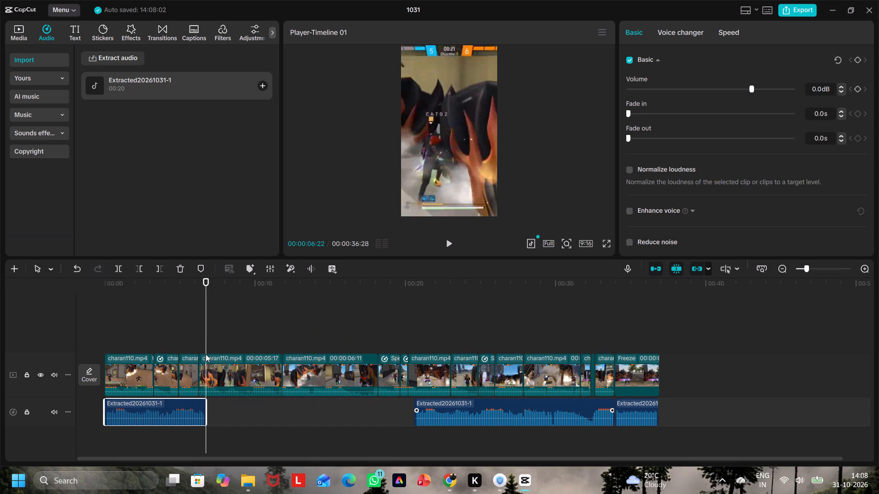
key(ctrl+v)
click(313, 331)
drag(312, 331, 312, 331)
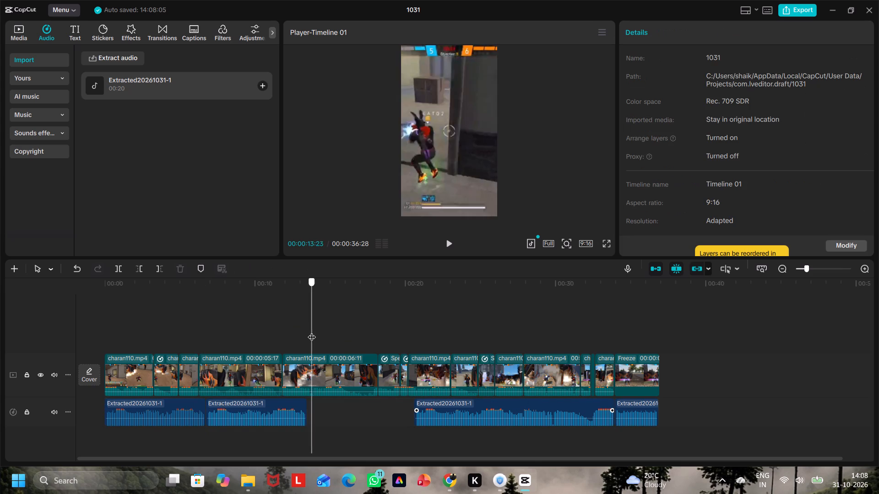
drag(312, 331, 304, 335)
key(ctrl+v)
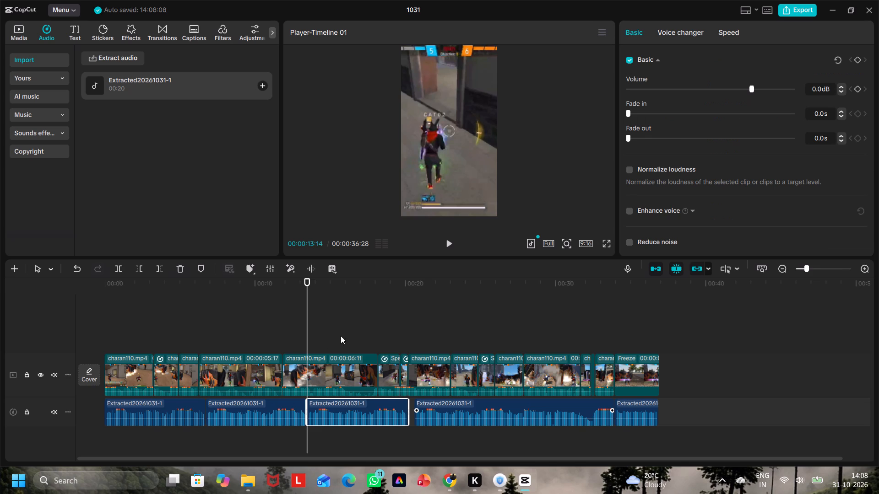
Extend the end of the third short audio clip to close the gap before the long audio clip.
drag(409, 411, 414, 411)
Play the timeline from 00:00:00:00 to review the rearranged audio through to the freeze frame.
click(133, 302)
drag(133, 302, 79, 295)
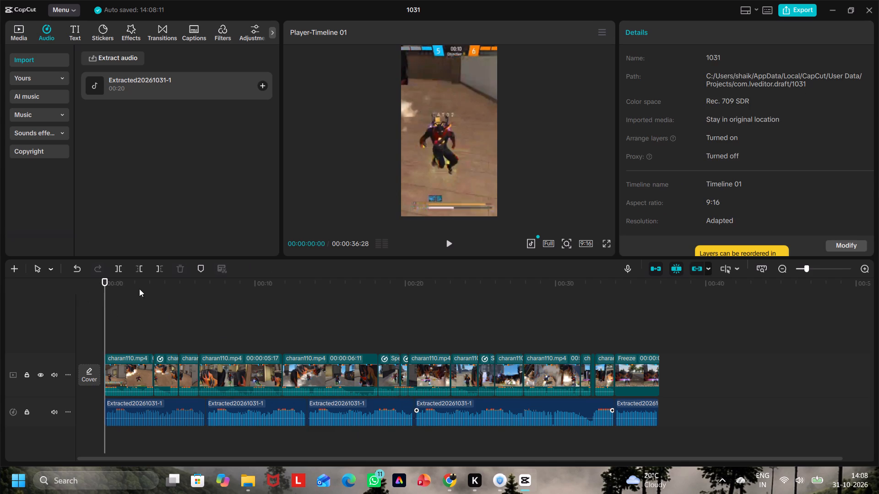
click(451, 244)
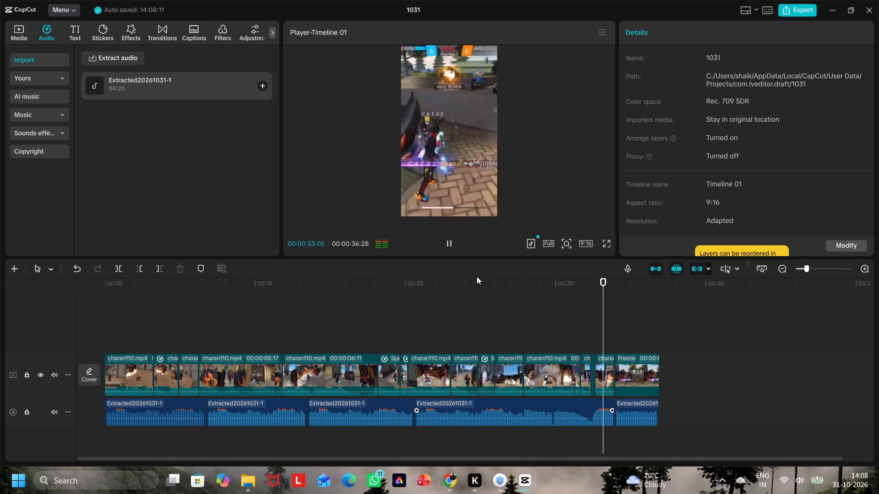
Raise the audio volume of the short video clip at 00:00:32:02.
click(583, 327)
drag(576, 321, 582, 323)
drag(582, 323, 589, 324)
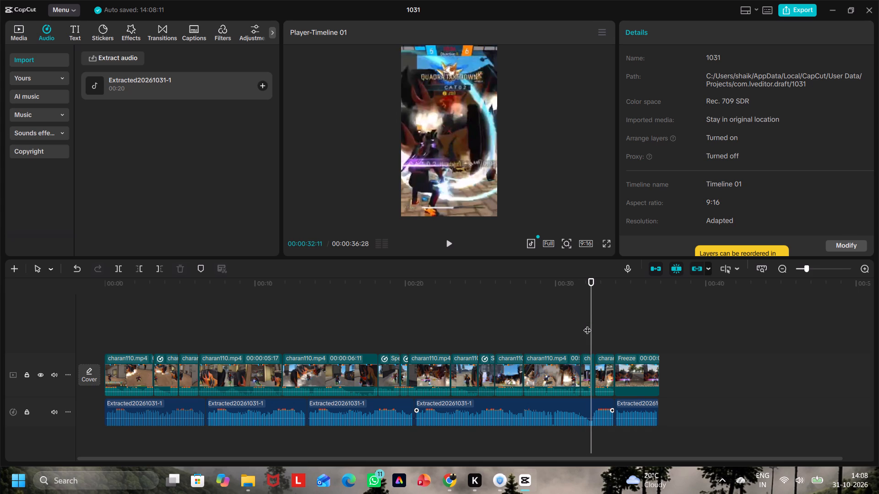
click(587, 324)
click(602, 360)
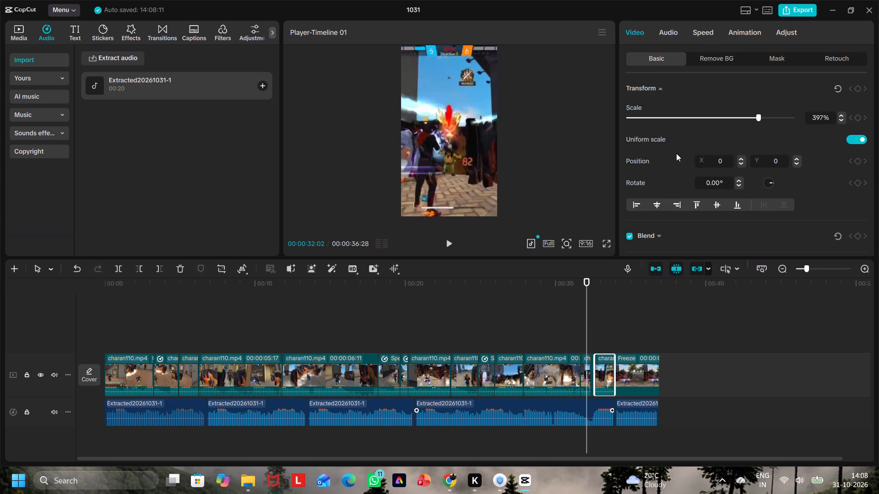
click(585, 362)
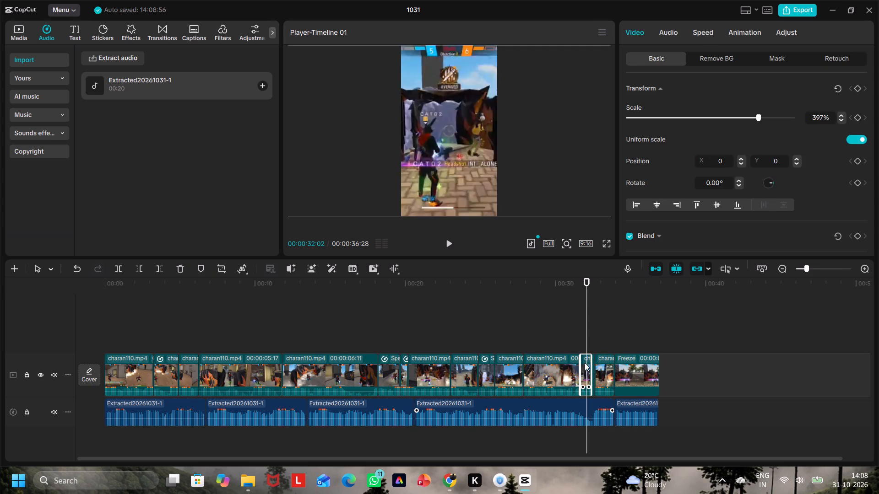
click(673, 32)
drag(751, 116, 754, 117)
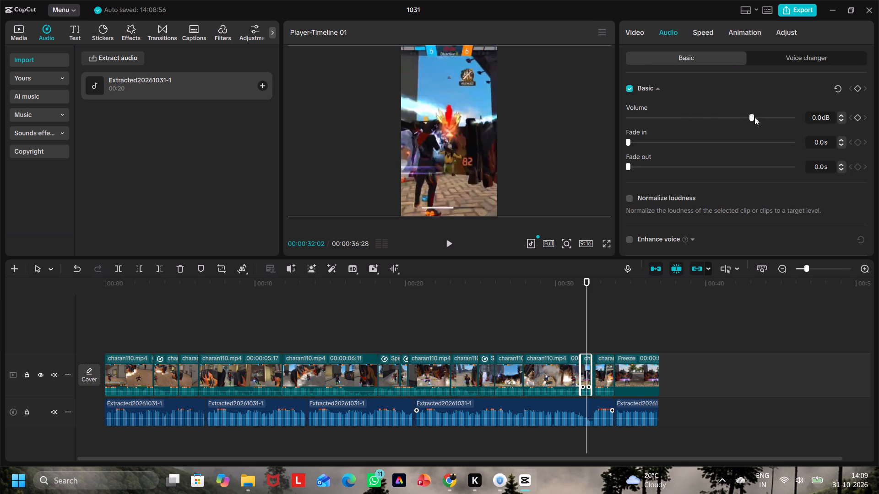
drag(754, 117, 784, 117)
Play from 00:00:30:21 into the freeze frame to review the louder clip.
click(481, 306)
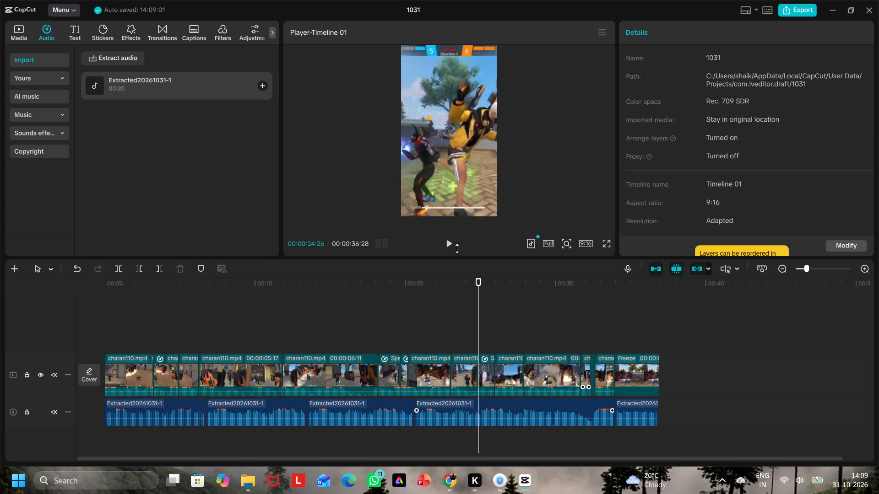
click(566, 299)
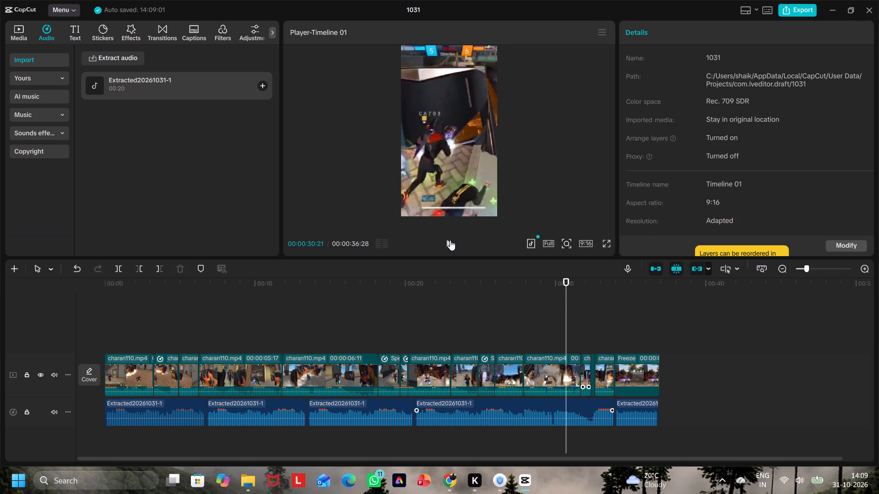
click(449, 240)
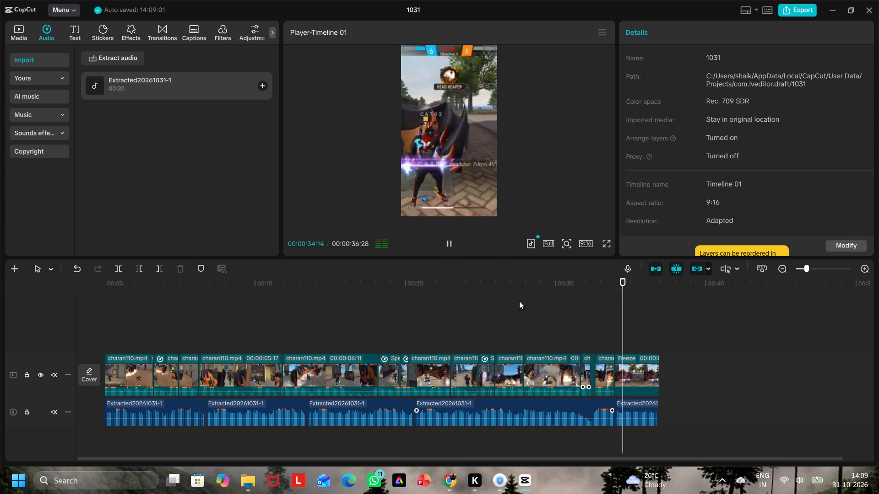
click(603, 360)
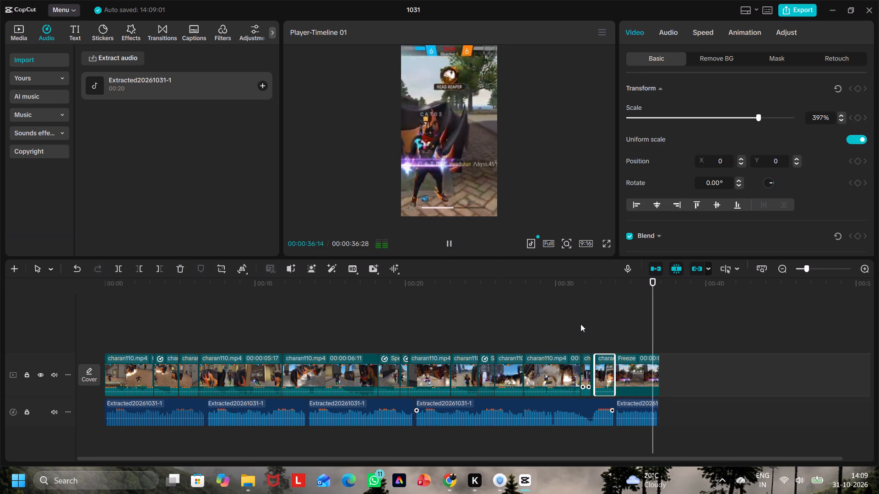
click(581, 324)
Examine the short video clips between 00:00:31:20 and 00:00:33:01, just before the freeze frame.
click(601, 308)
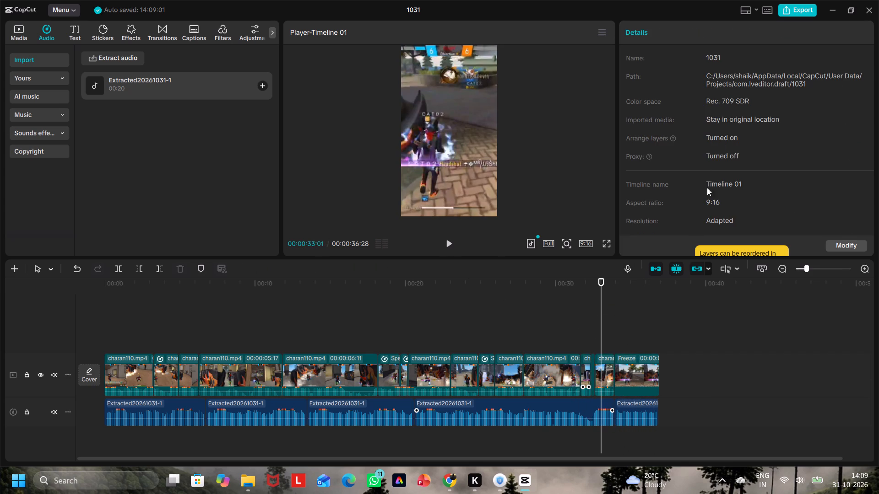
click(586, 371)
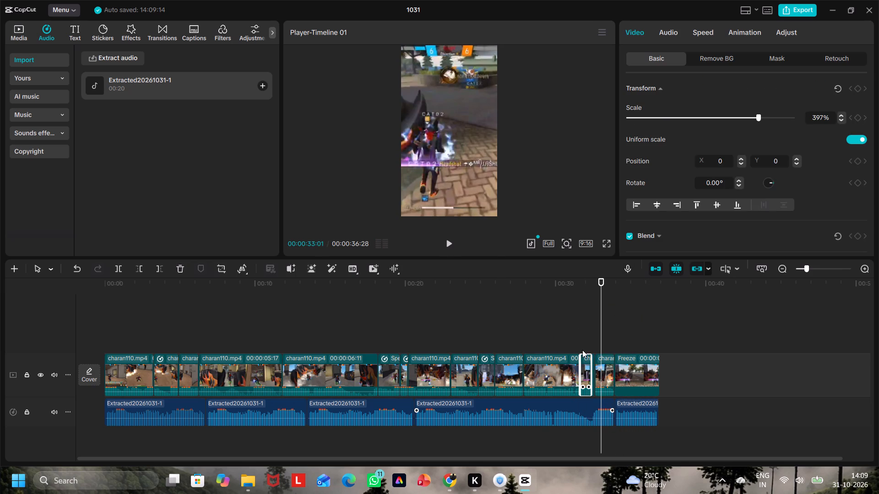
click(581, 341)
click(585, 366)
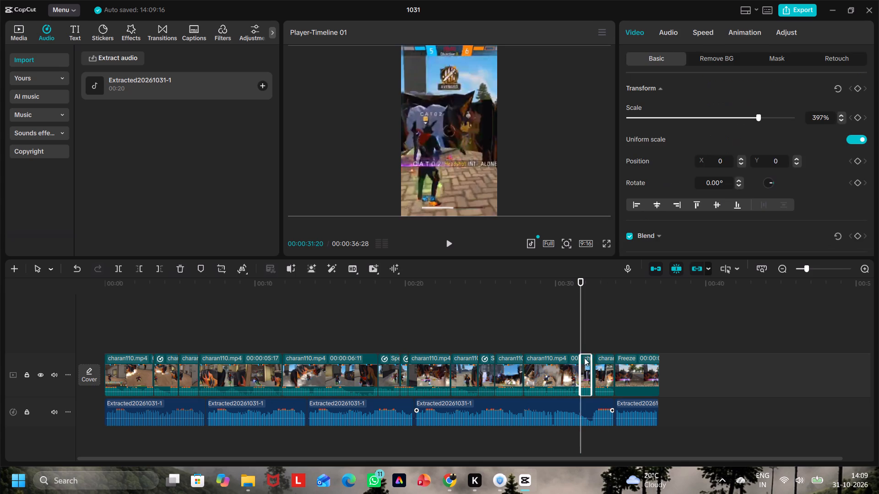
drag(579, 335, 583, 335)
drag(583, 335, 588, 338)
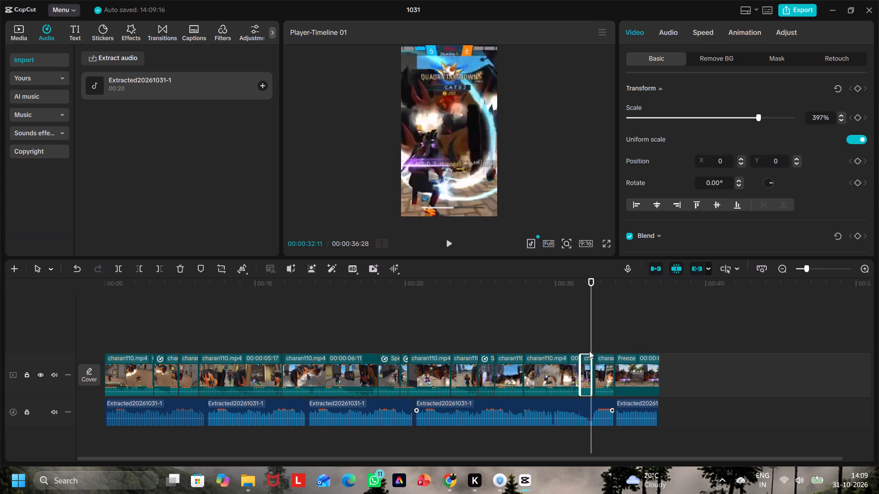
click(603, 362)
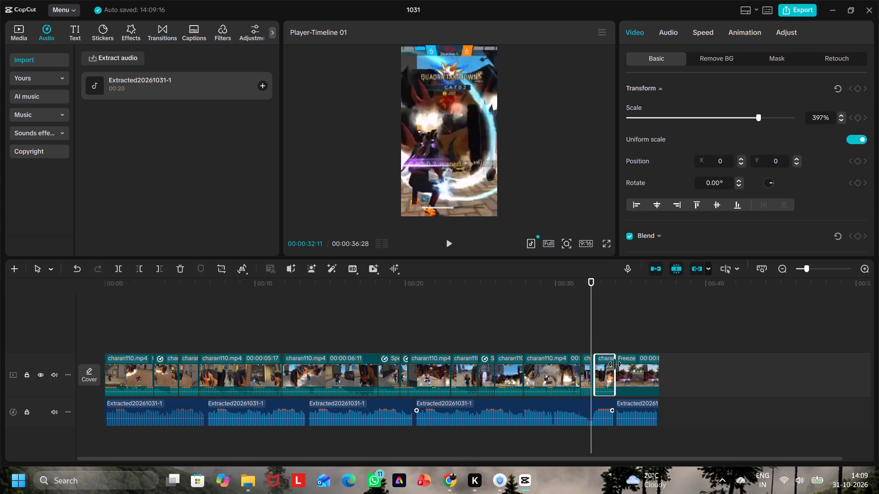
ctrl+scroll(615, 364, up, 11)
ctrl+scroll(610, 357, up, 13)
click(577, 368)
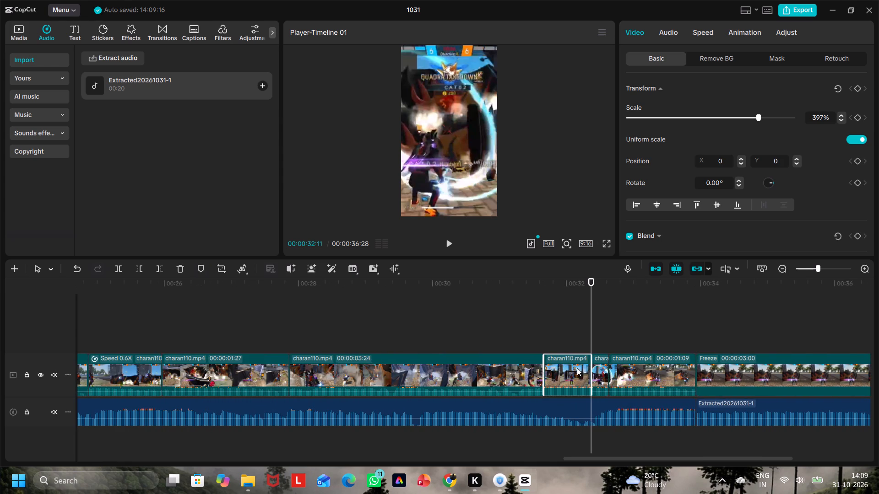
click(599, 375)
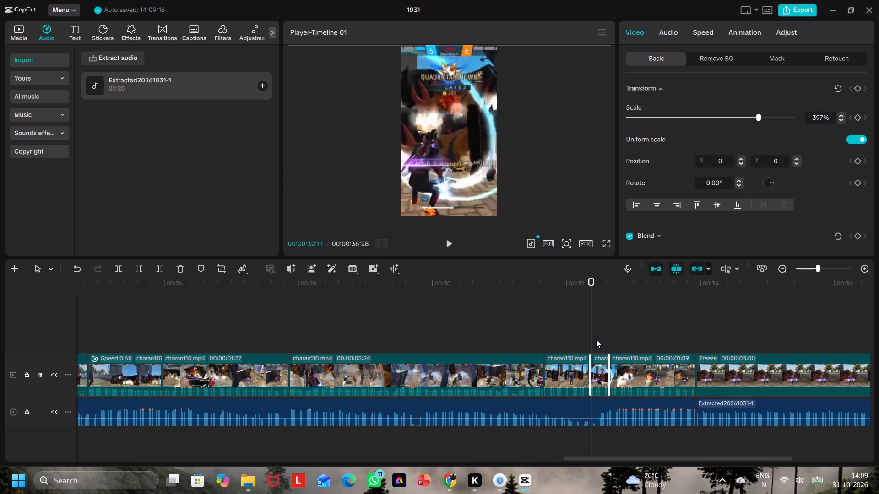
drag(593, 334, 600, 334)
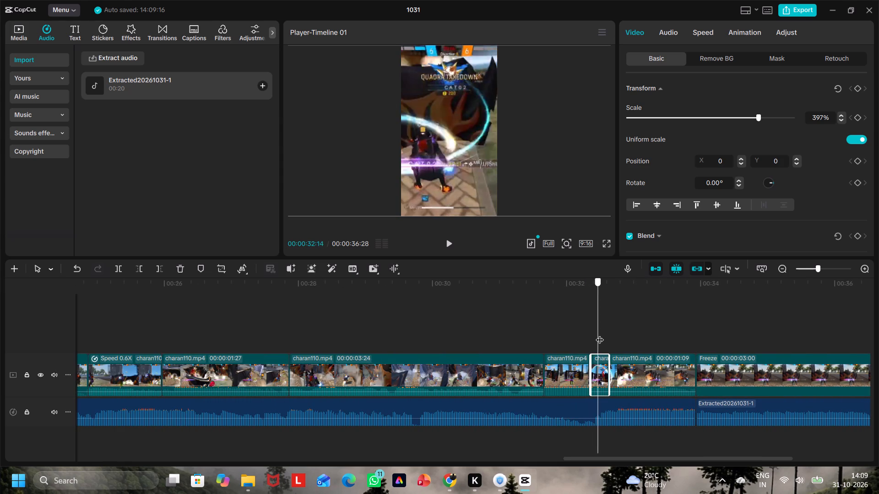
drag(600, 334, 608, 337)
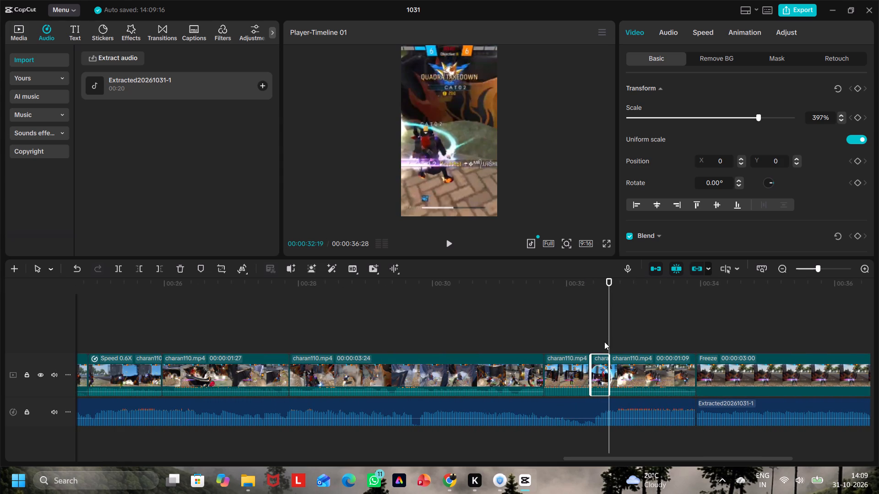
click(636, 365)
click(634, 328)
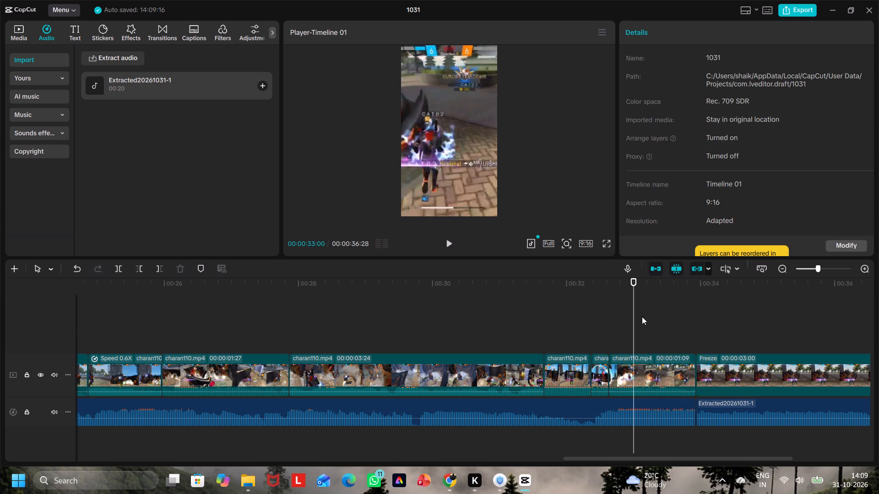
Raise the audio volume of the 00:00:01:09 video clip directly before the freeze frame to 20.0 dB.
click(672, 379)
click(664, 32)
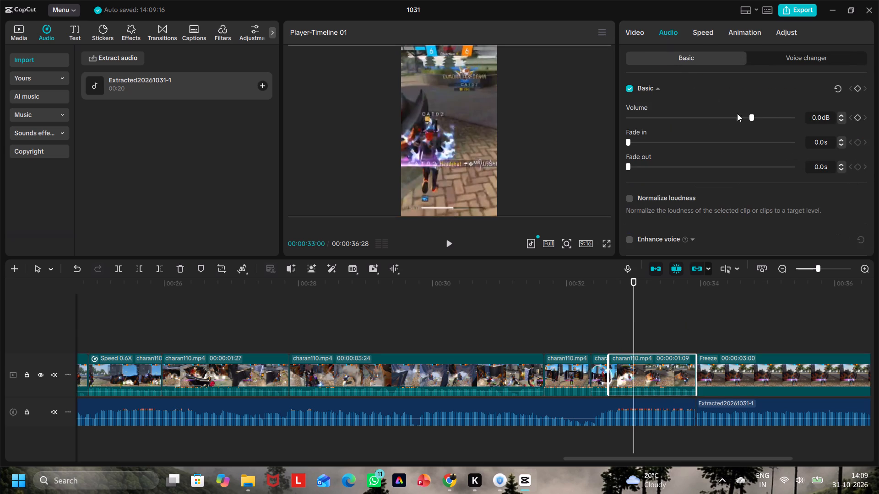
drag(752, 116, 791, 119)
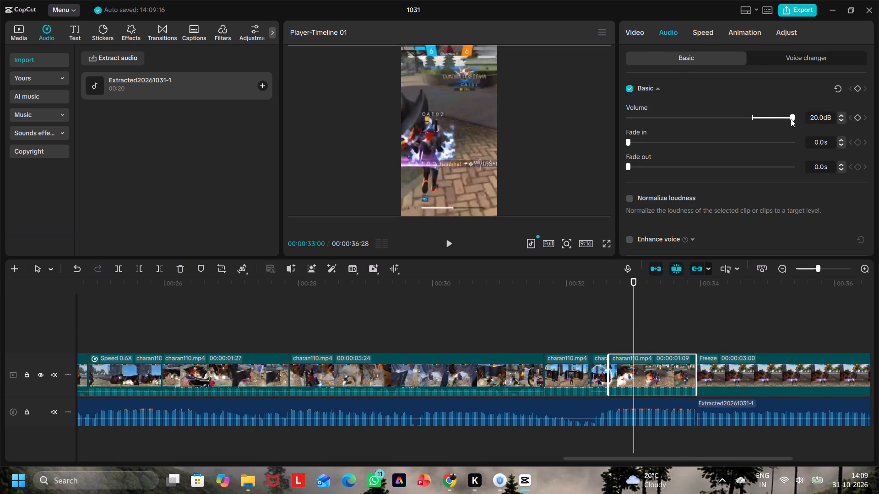
drag(791, 119, 791, 122)
Play from the short clips ahead of the louder clip through to the end of the freeze frame.
click(584, 317)
click(450, 242)
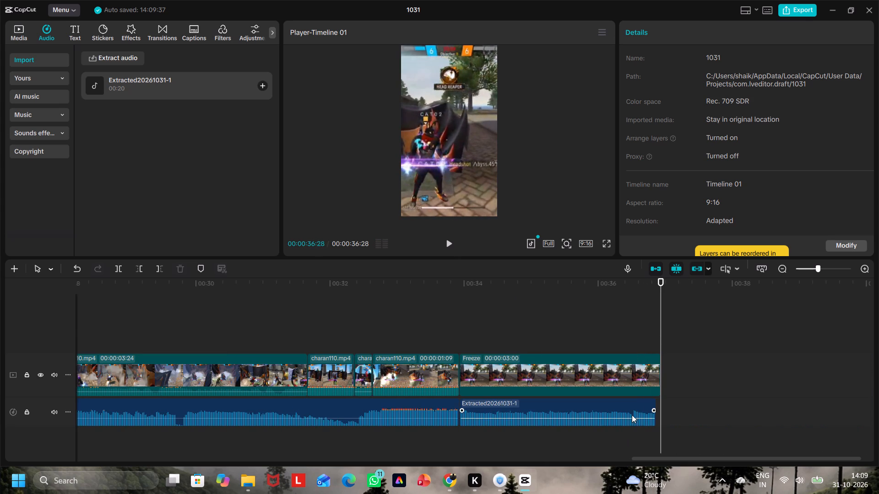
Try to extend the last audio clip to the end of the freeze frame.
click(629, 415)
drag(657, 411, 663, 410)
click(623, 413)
Trim the end of the freeze frame to 00:00:02:28 so it ends together with the last audio clip.
click(638, 370)
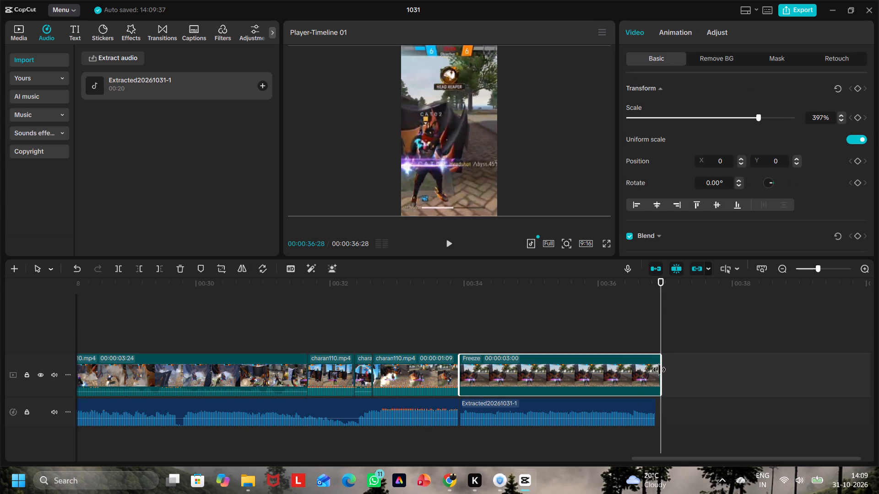
drag(662, 371, 653, 373)
click(613, 322)
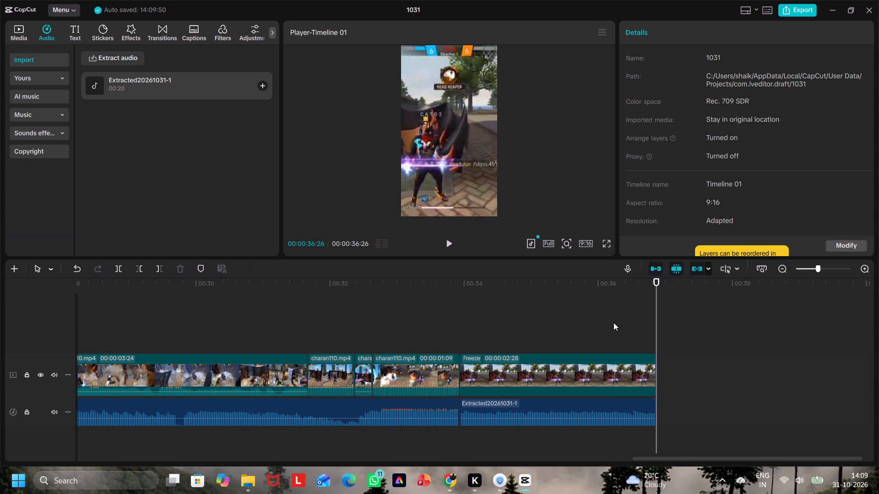
Play the timeline from 00:00:00:00 to review the edited video and audio.
drag(613, 322, 0, 325)
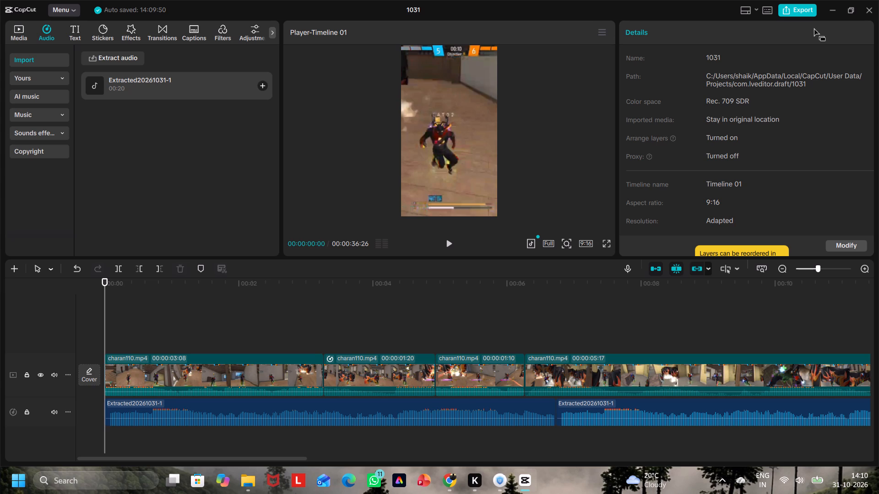
key(space)
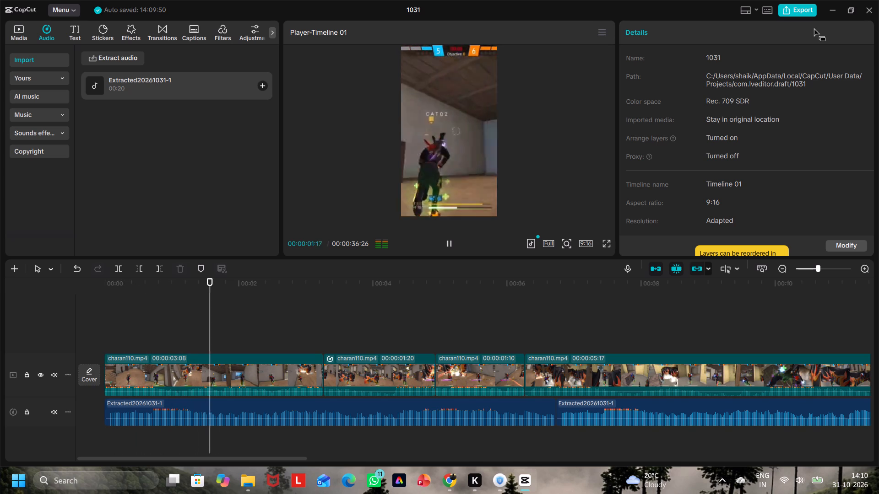
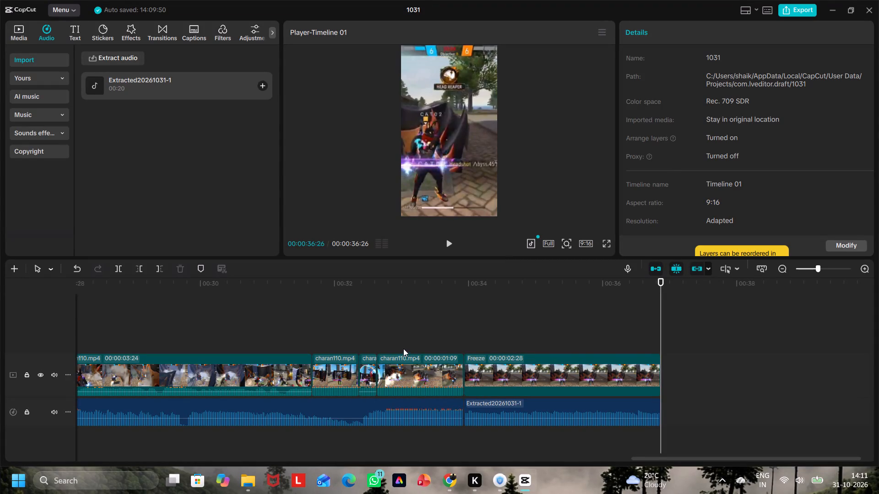
Move the long middle extracted audio clip earlier onto a separate track below, clearing the space before the last audio clip.
click(415, 329)
drag(413, 327, 410, 327)
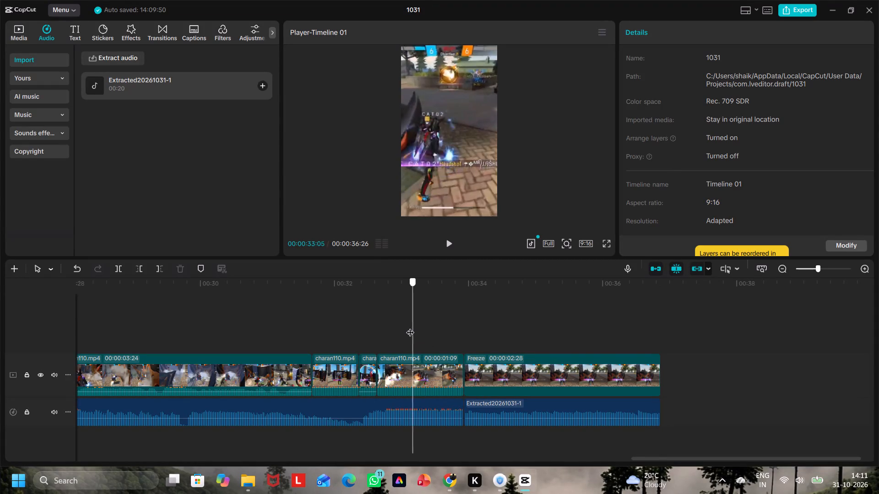
drag(410, 327, 356, 329)
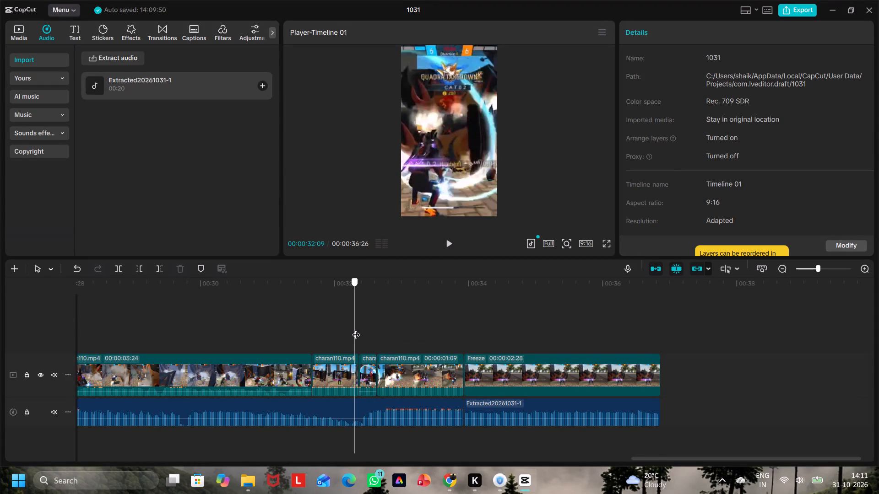
drag(356, 329, 358, 329)
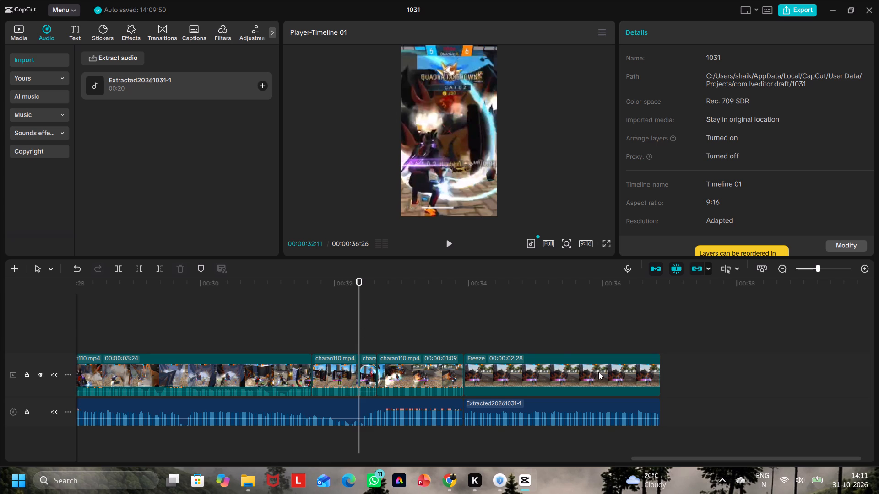
click(598, 372)
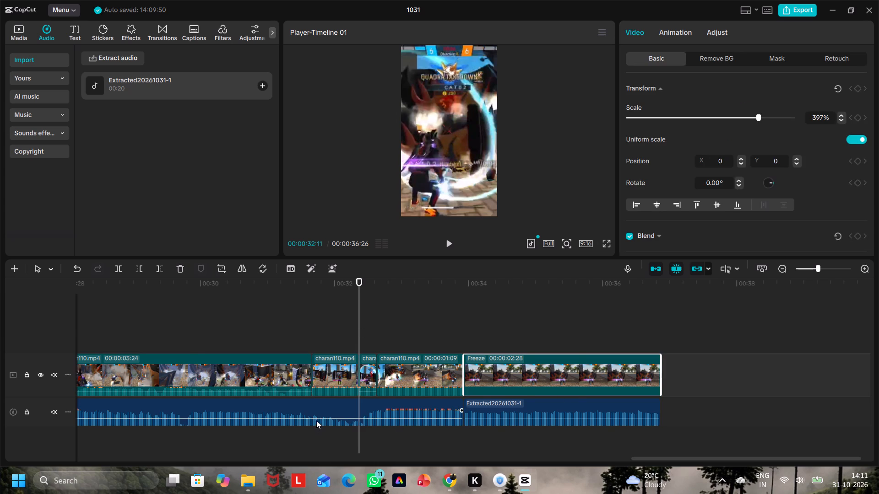
scroll(315, 421, right, 2)
ctrl+scroll(313, 423, down, 10)
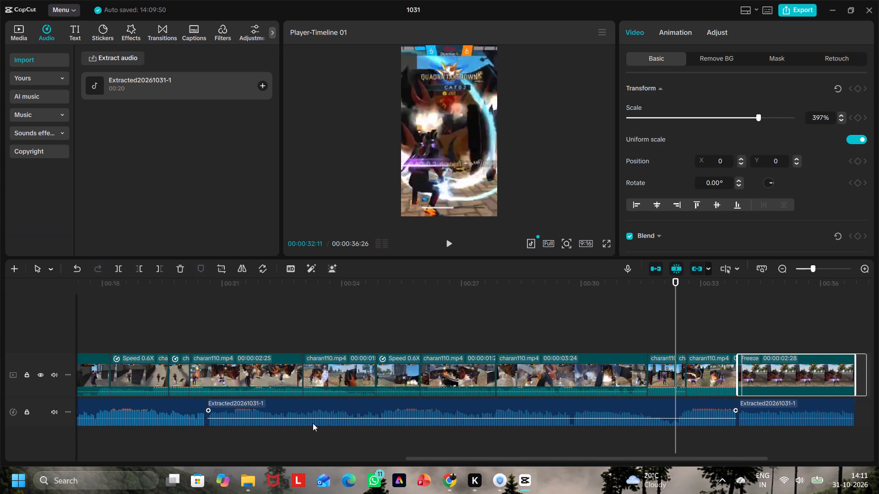
ctrl+scroll(313, 423, down, 3)
click(492, 407)
drag(493, 408, 385, 436)
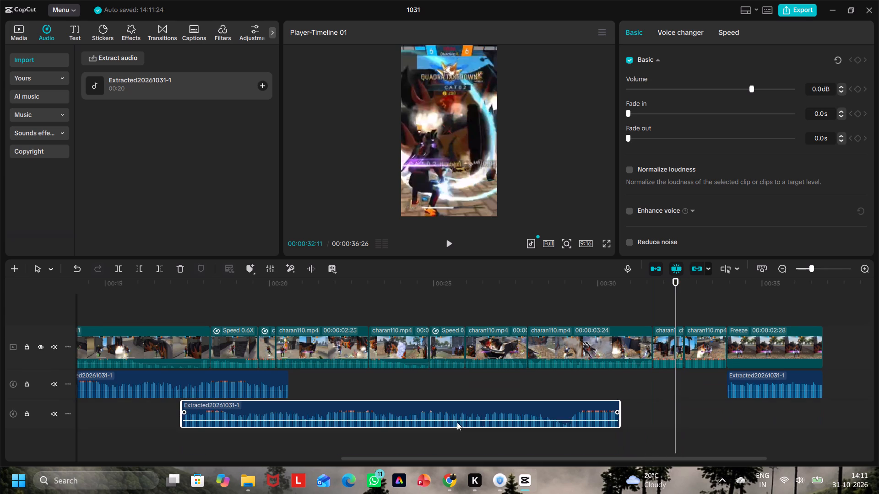
Find the takedown moment at 00:00:32:04 and move the last audio clip so it starts there.
click(646, 305)
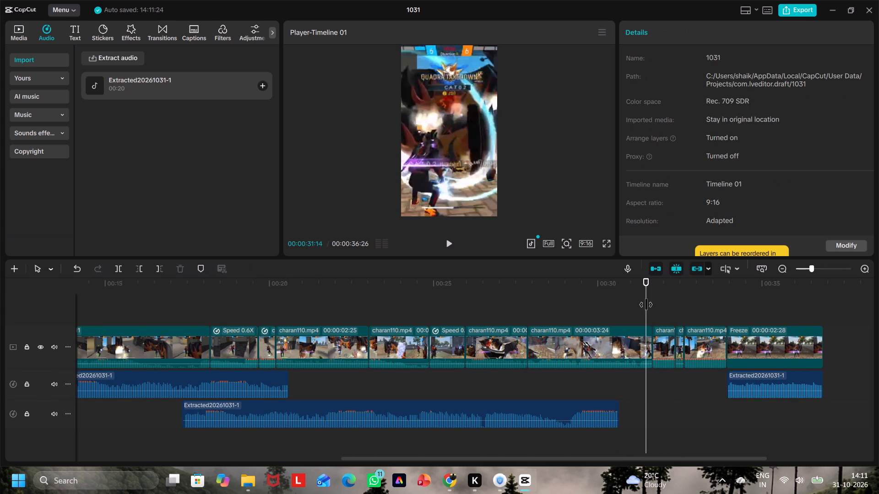
drag(647, 304, 667, 301)
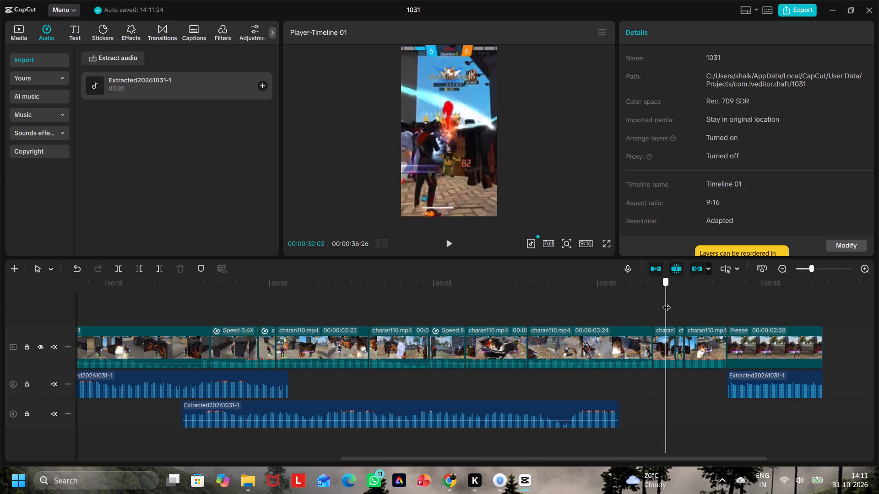
drag(667, 301, 662, 303)
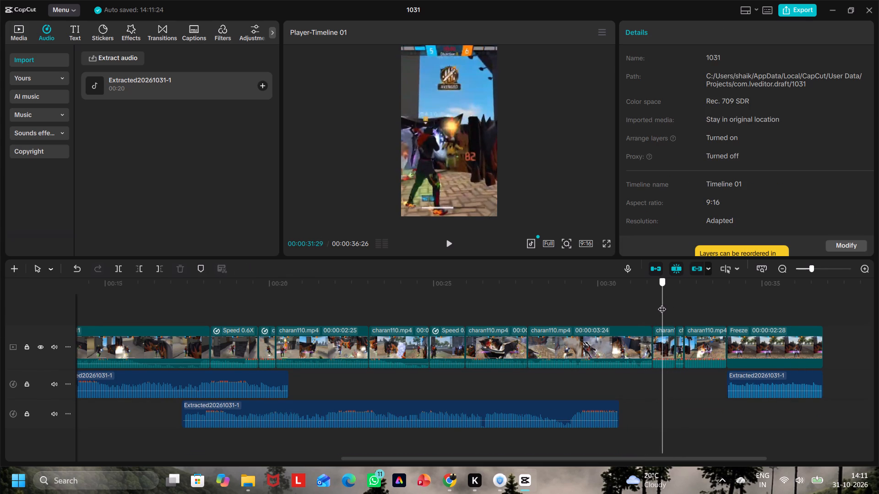
drag(662, 303, 668, 303)
click(775, 384)
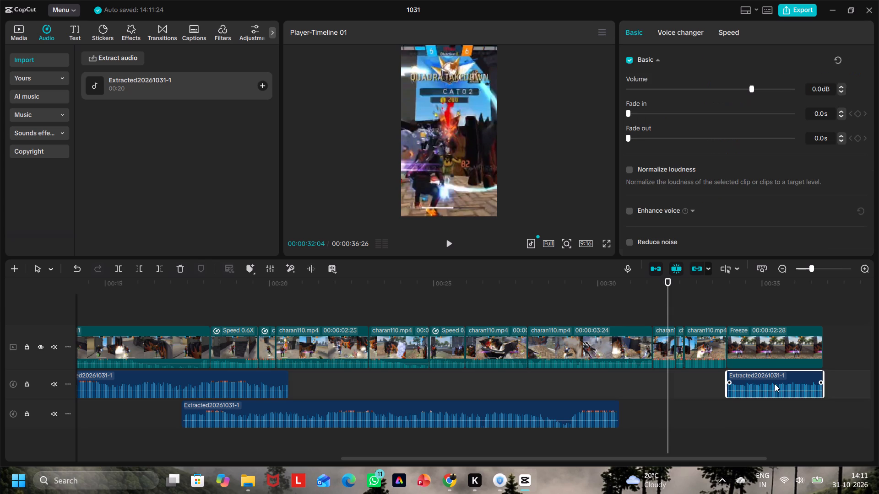
drag(775, 384, 715, 387)
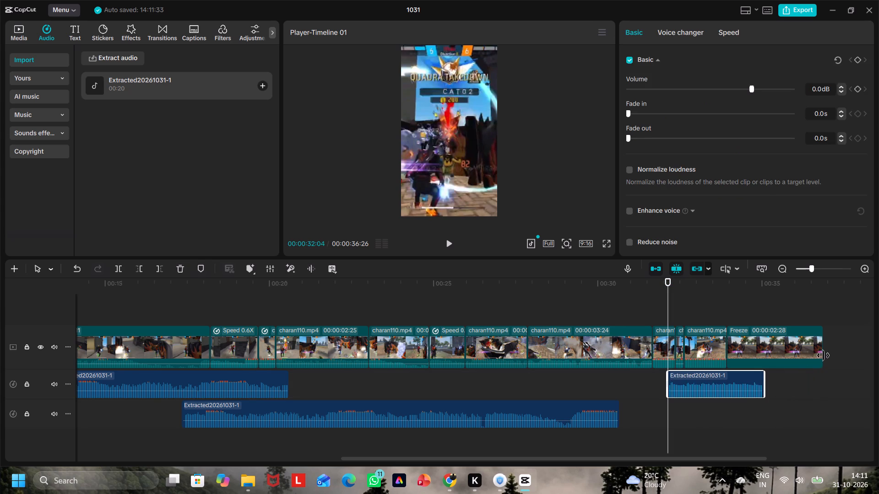
Trim the end of the freeze frame to 00:00:35:02 so it ends together with the last audio clip.
click(817, 347)
drag(822, 347, 743, 359)
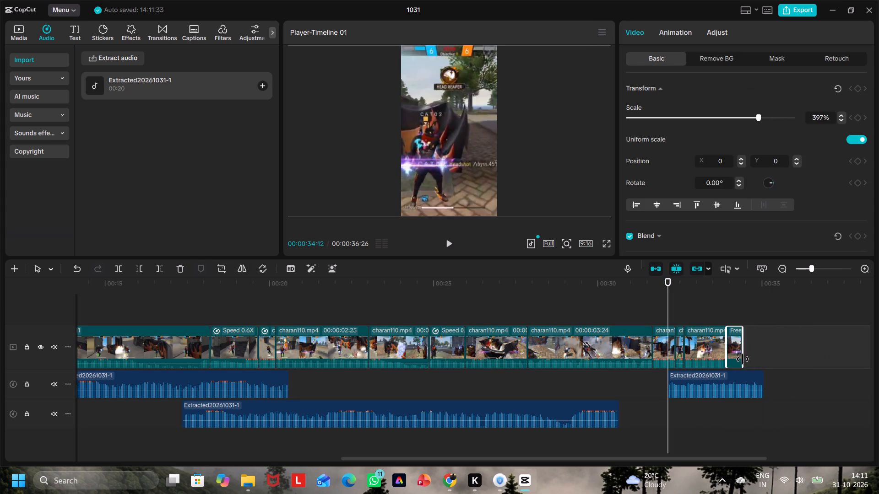
drag(743, 359, 761, 353)
Shift the middle audio clip on the lower track so it ends at 00:00:32:04, where the last audio clip starts.
click(517, 420)
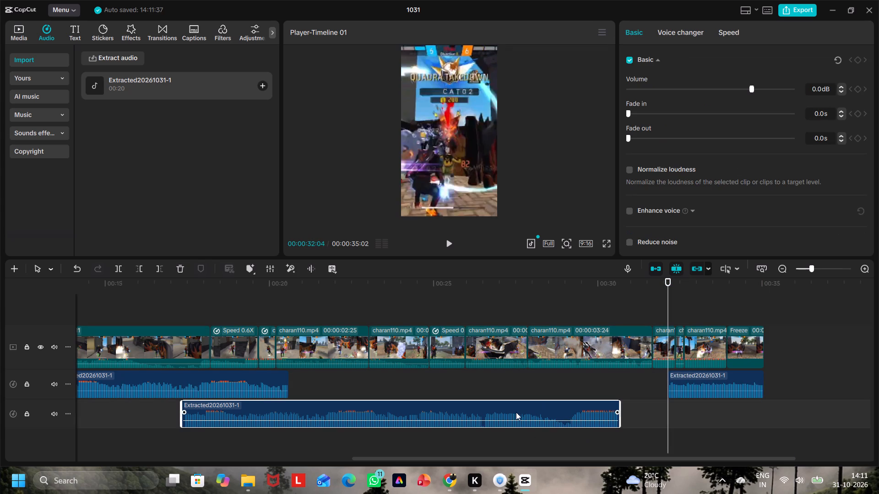
drag(500, 413, 547, 390)
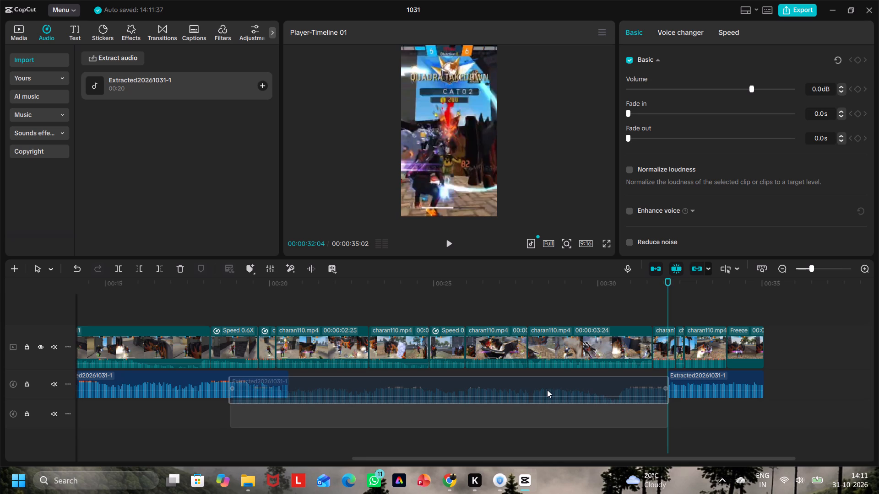
drag(547, 390, 547, 383)
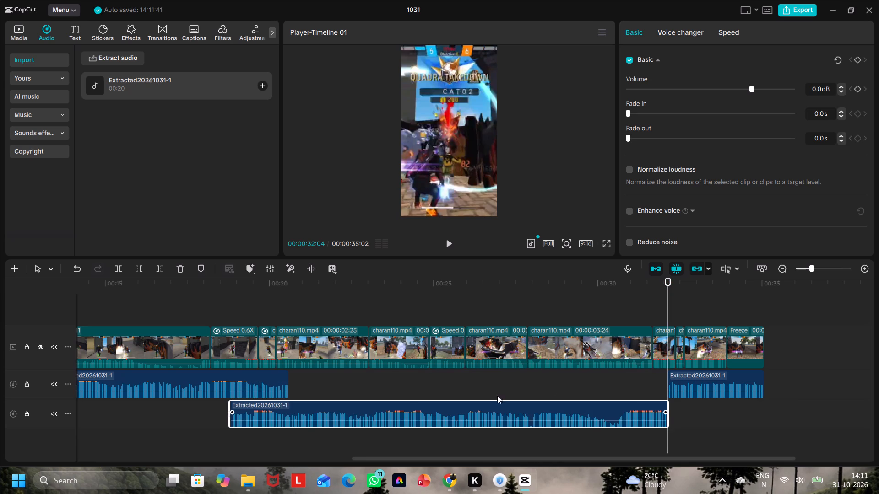
Trim the middle audio clip's start to 00:00:20:18, where the preceding clip ends, and fit it between the other clips on the upper audio track.
drag(227, 408, 287, 408)
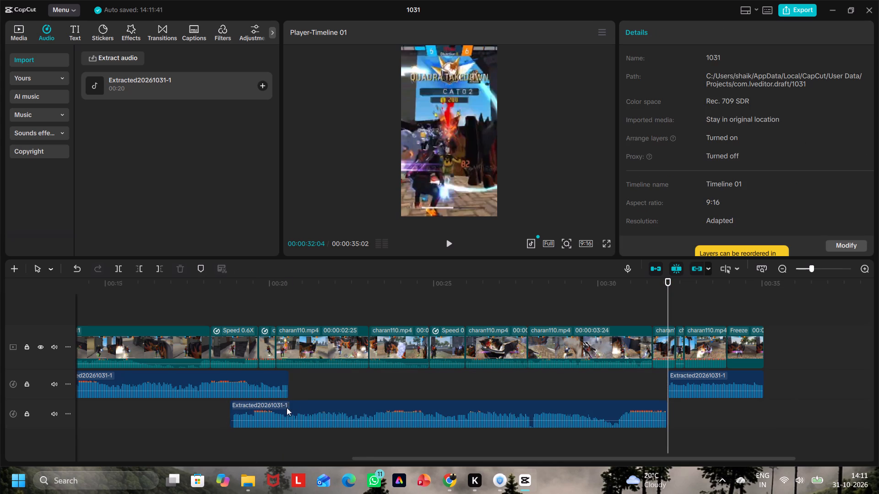
drag(287, 408, 288, 408)
click(233, 419)
drag(230, 420, 235, 421)
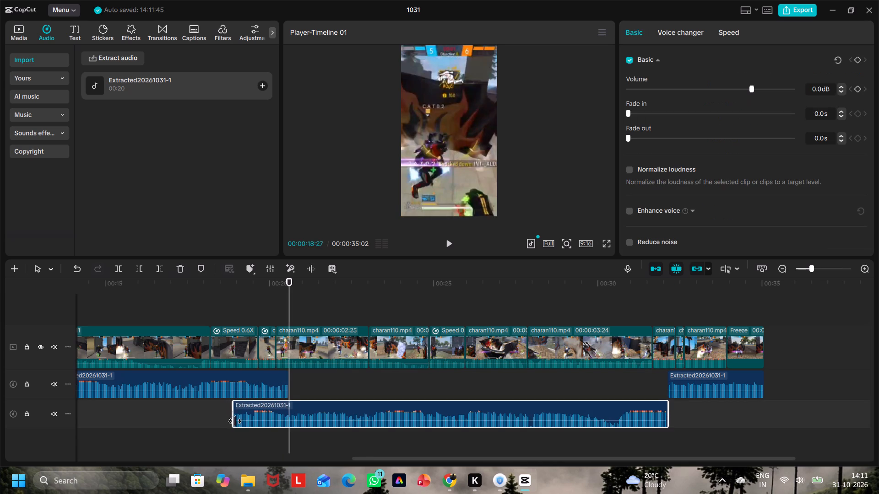
drag(235, 421, 288, 421)
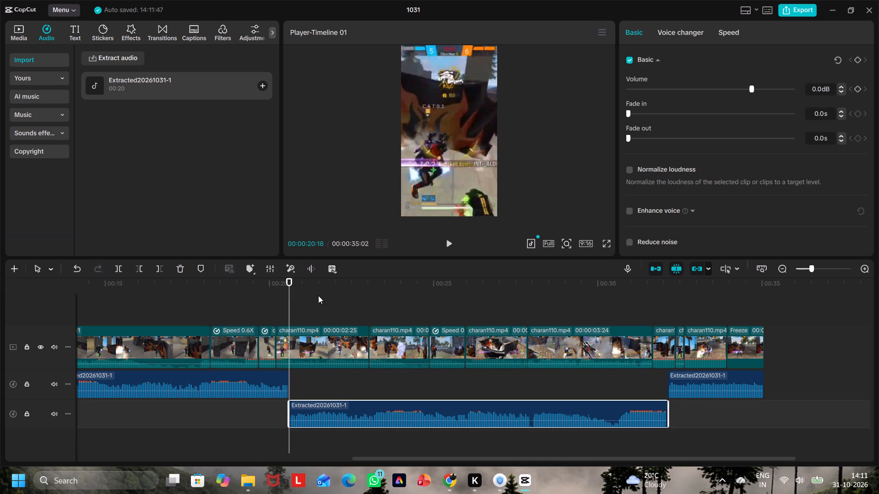
drag(386, 415, 386, 390)
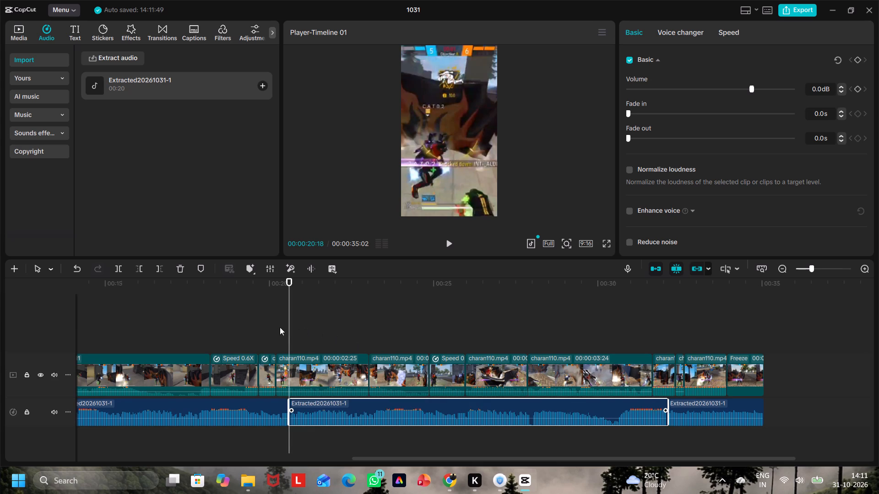
Play from shortly before the first audio join through to the end of the freeze frame to review the new audio timing.
click(245, 323)
click(449, 241)
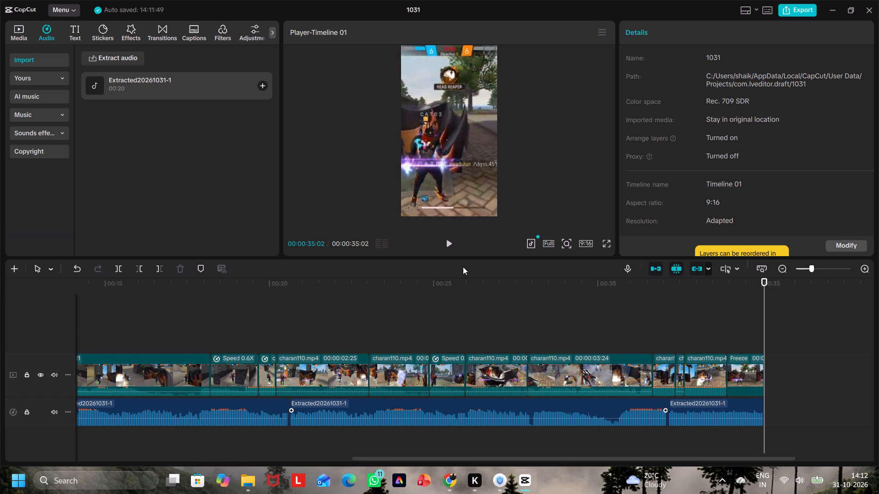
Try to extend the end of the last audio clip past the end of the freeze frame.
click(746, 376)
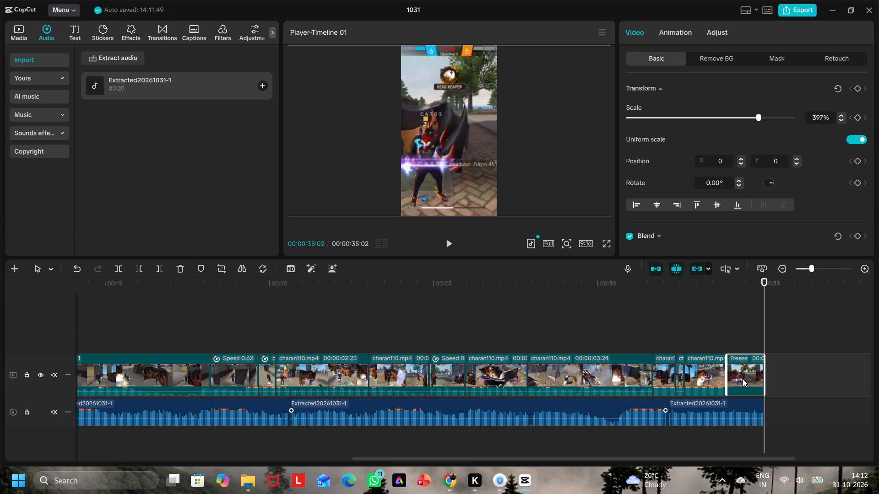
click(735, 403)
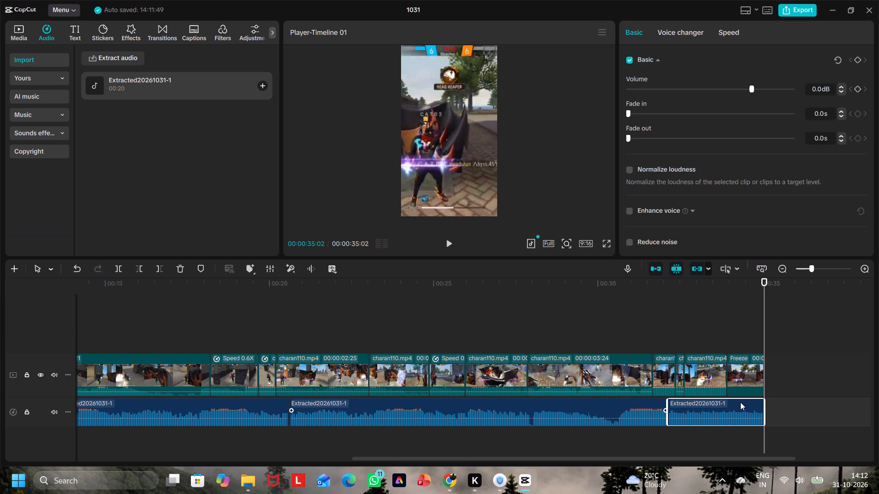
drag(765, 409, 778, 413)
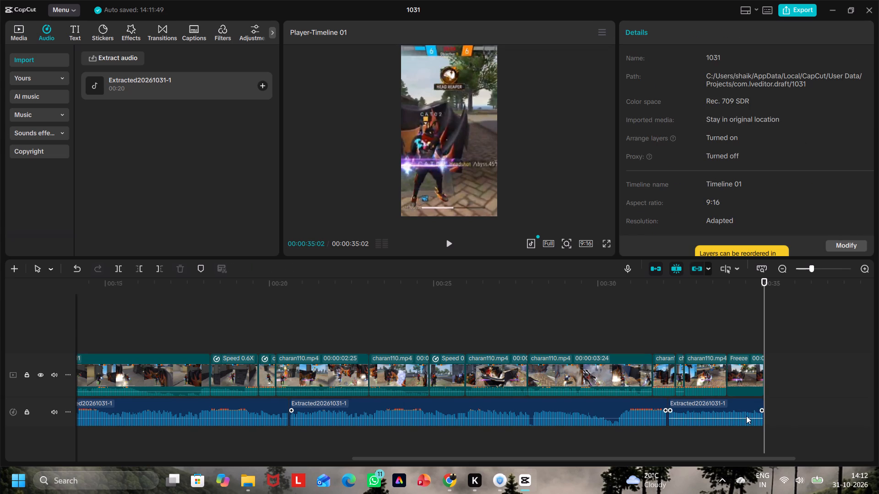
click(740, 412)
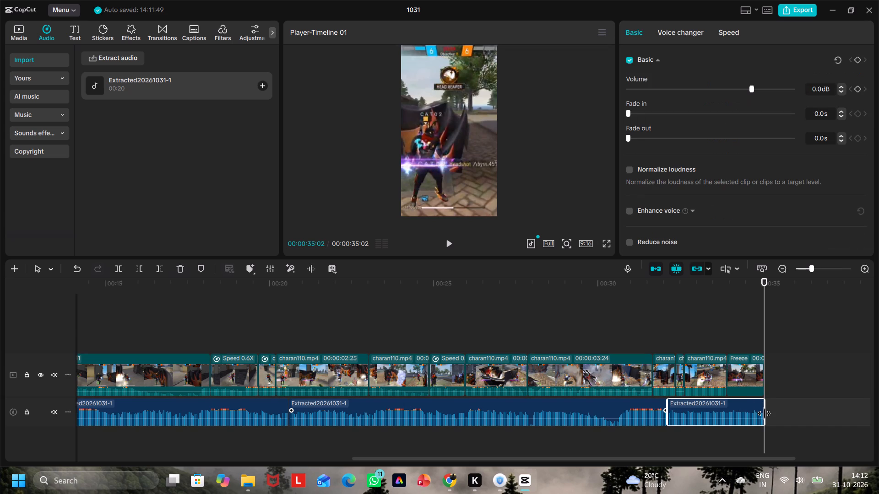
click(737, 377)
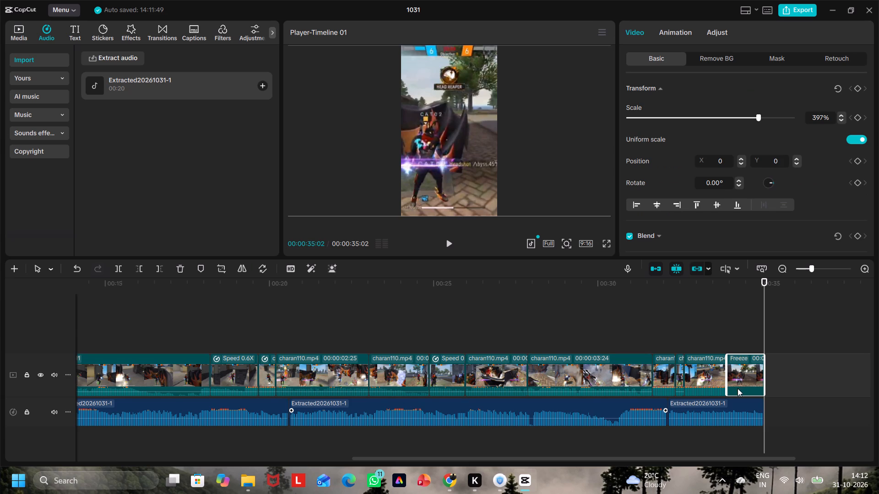
Place the playhead at 00:00:31:20, shortly before the start of the last audio clip.
click(650, 330)
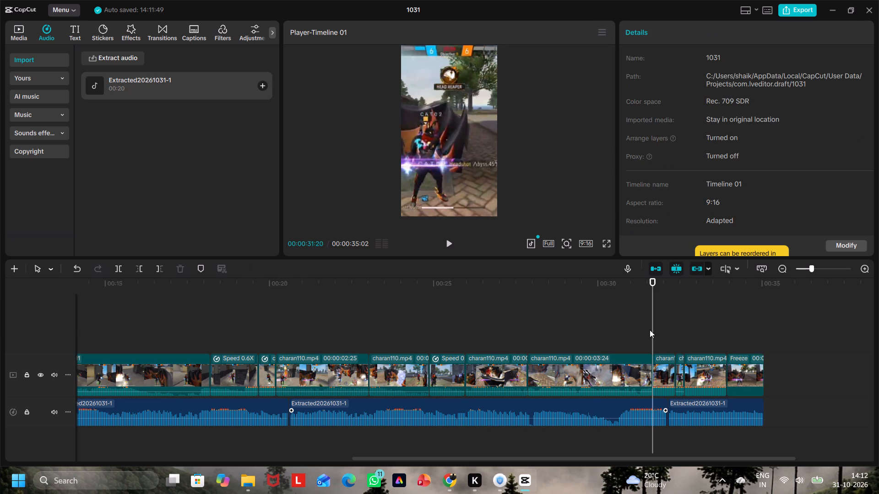